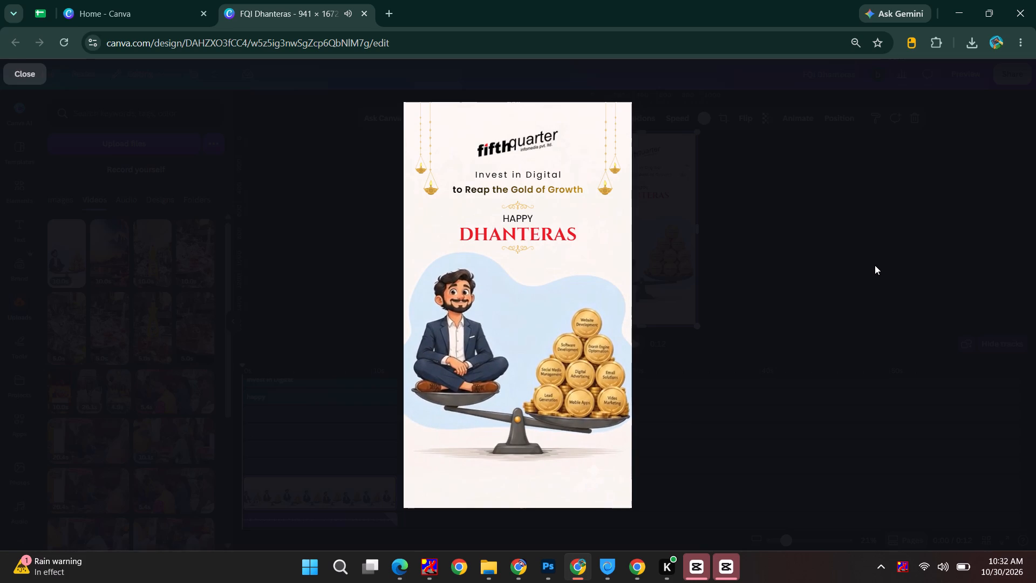
Close the full-screen preview and play the FQI Dhanteras video in the editor.
left_click(882, 272)
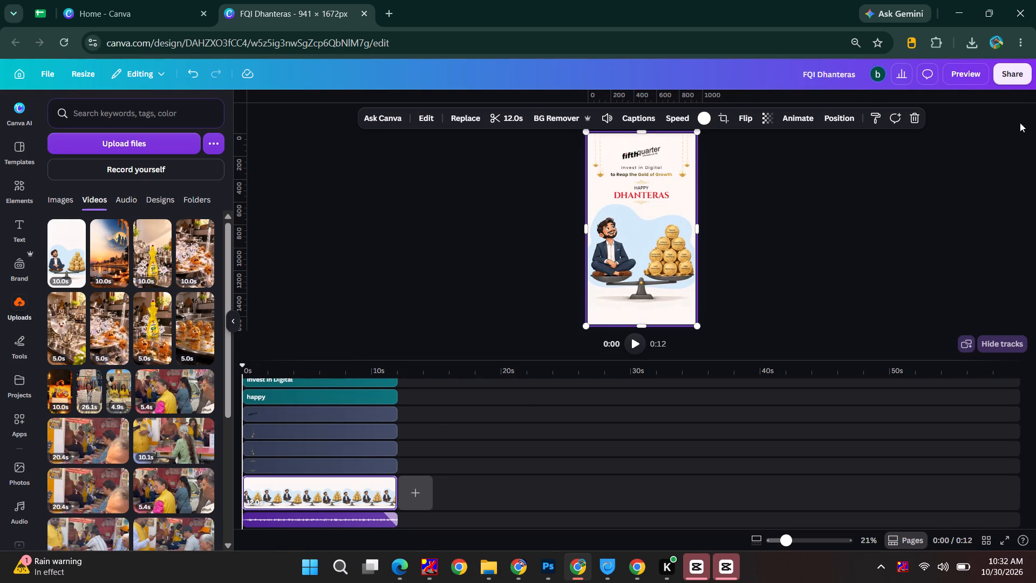
left_click(633, 348)
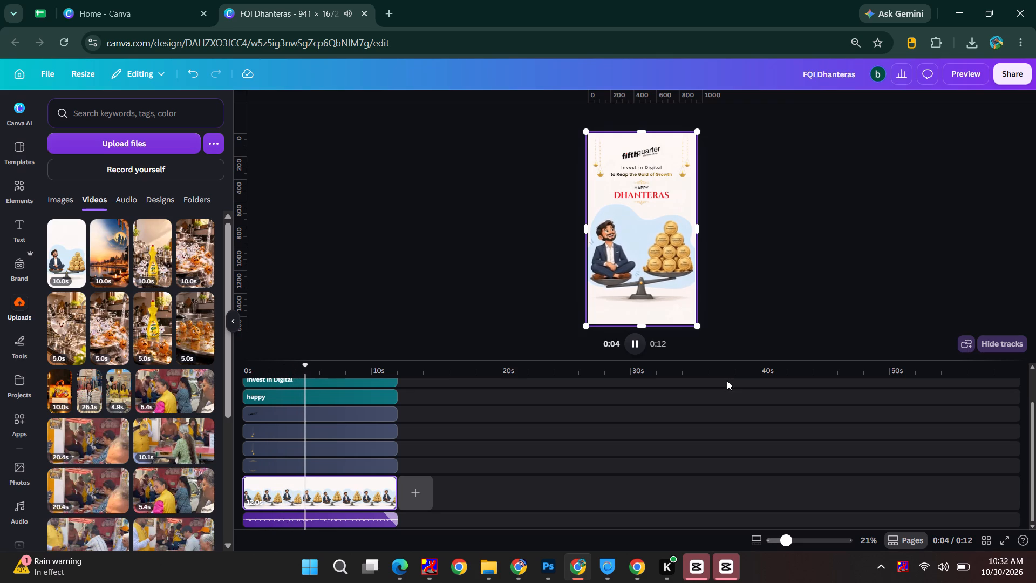
Download the FQI Dhanteras design as an MP4 video at 941 x 1672 px.
left_click(1009, 72)
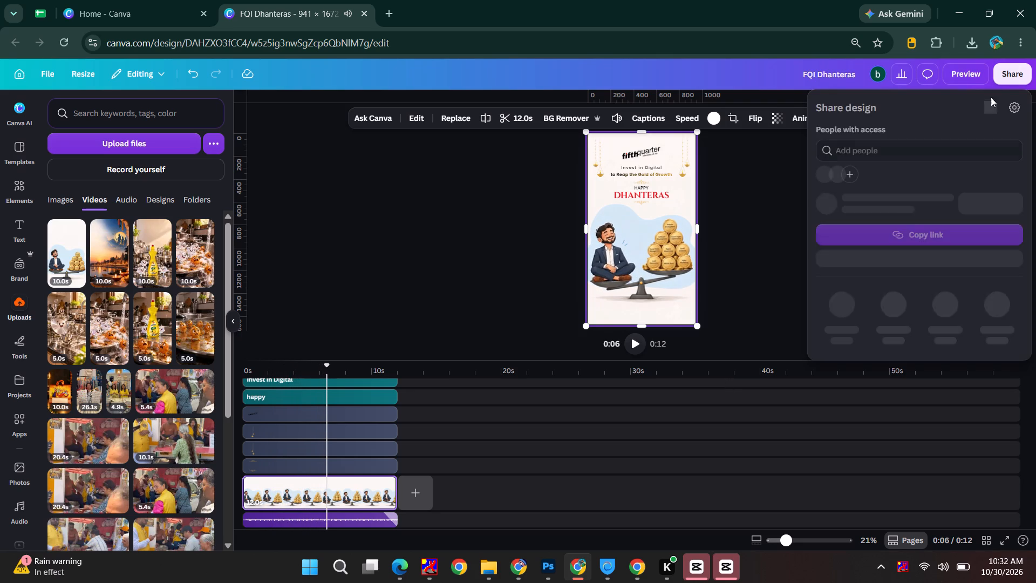
left_click(842, 319)
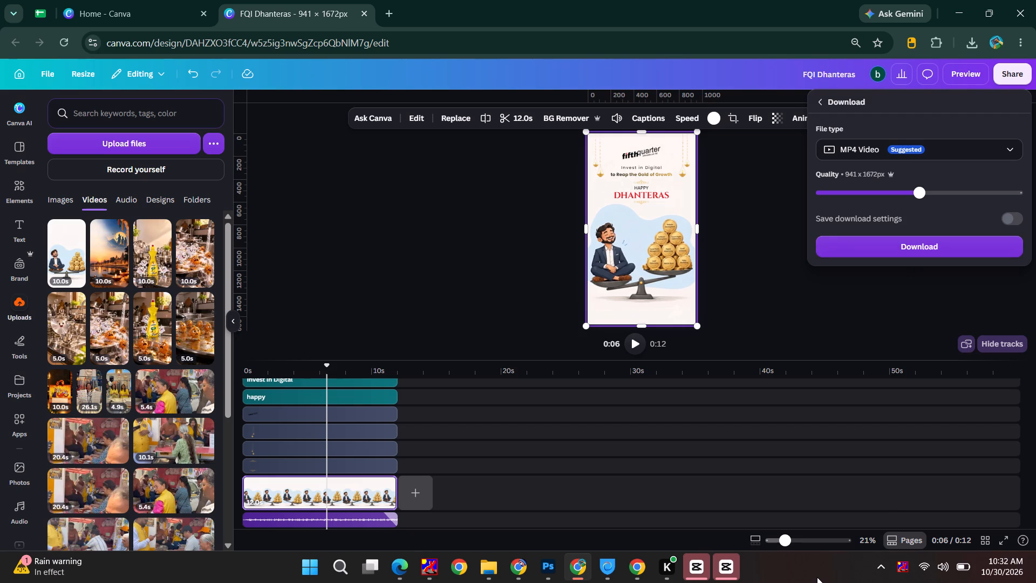
left_click(912, 234)
left_click(910, 242)
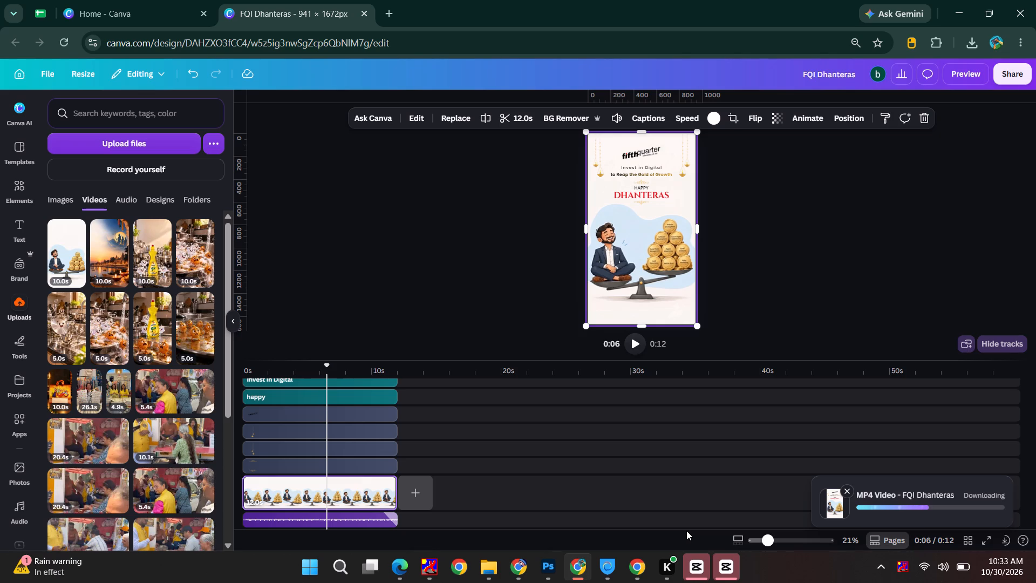
Switch to CapCut, close its extra window and bring up the home window.
left_click(726, 567)
left_click(777, 130)
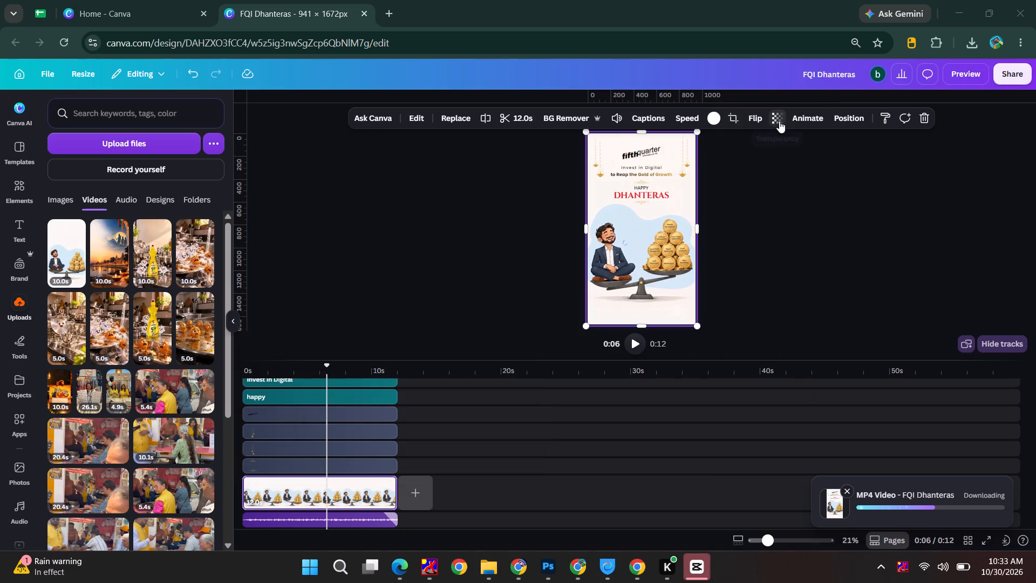
left_click(712, 565)
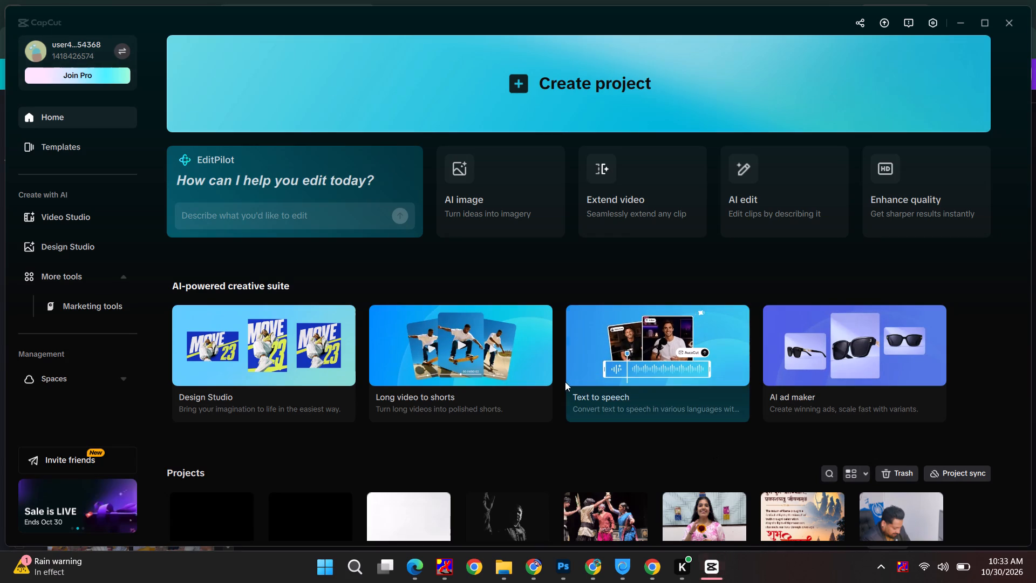
Duplicate the MTG Weekly Plays 02 project.
scroll(384, 402, "down", 4)
scroll(624, 387, "down", 2)
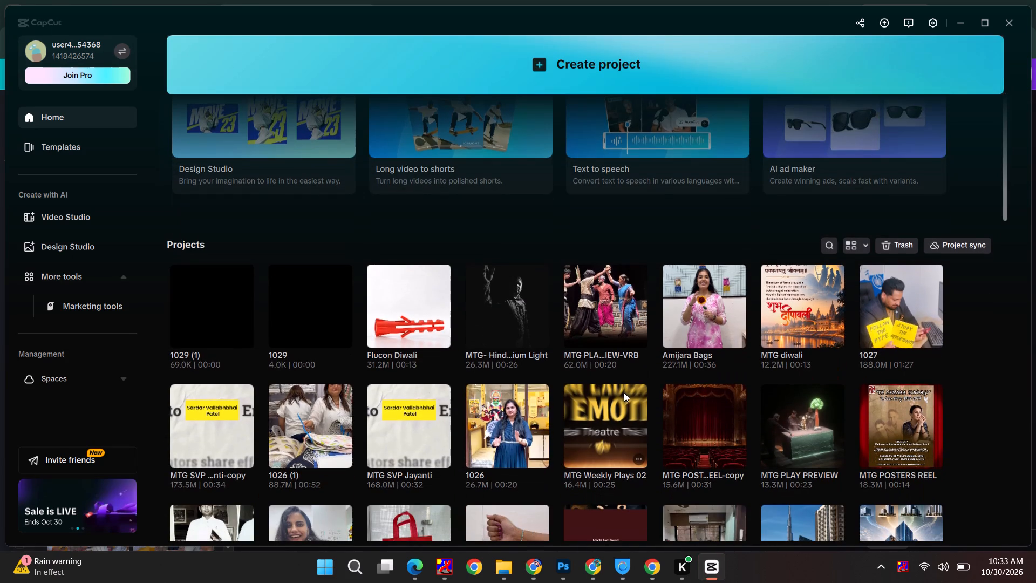
left_click(639, 455)
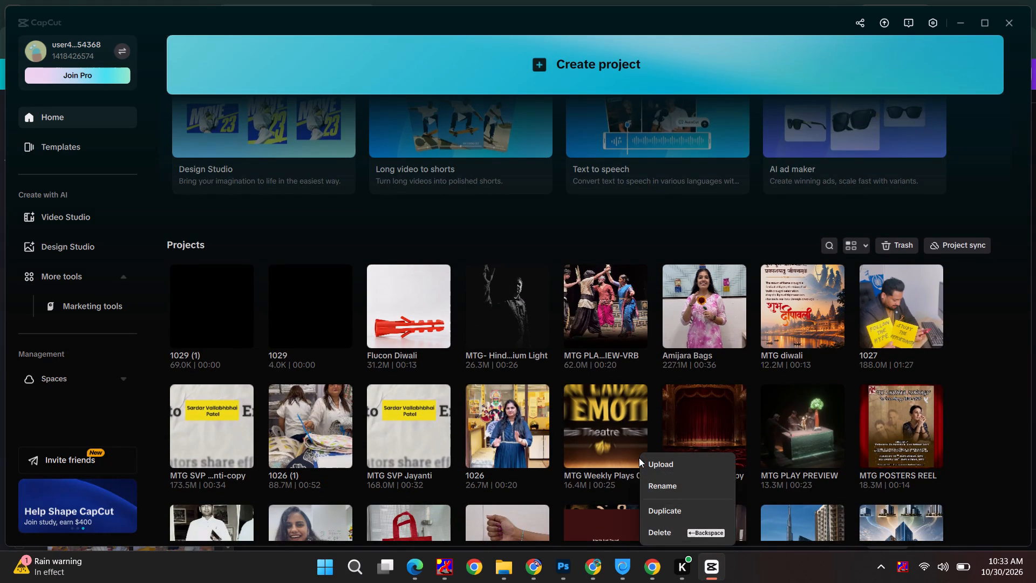
left_click(662, 514)
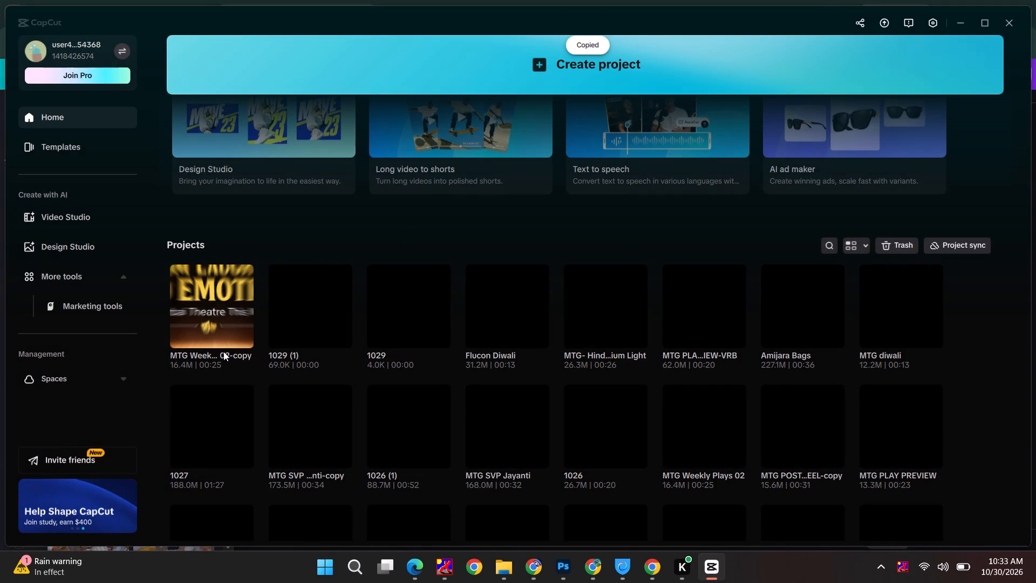
Rename the duplicated project as MTG Weekly Plays 03.
left_click(243, 336)
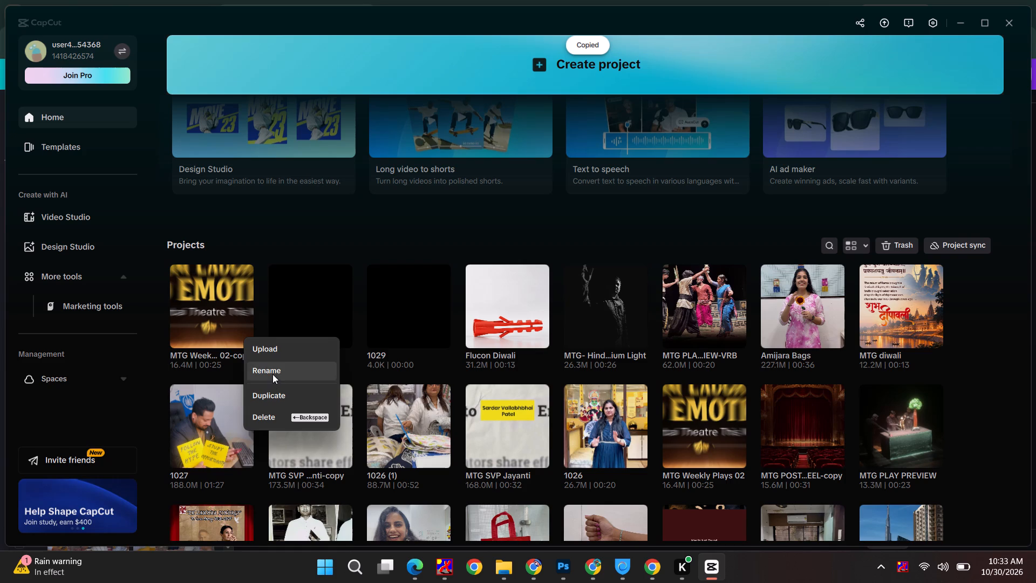
left_click(272, 374)
left_click(226, 356)
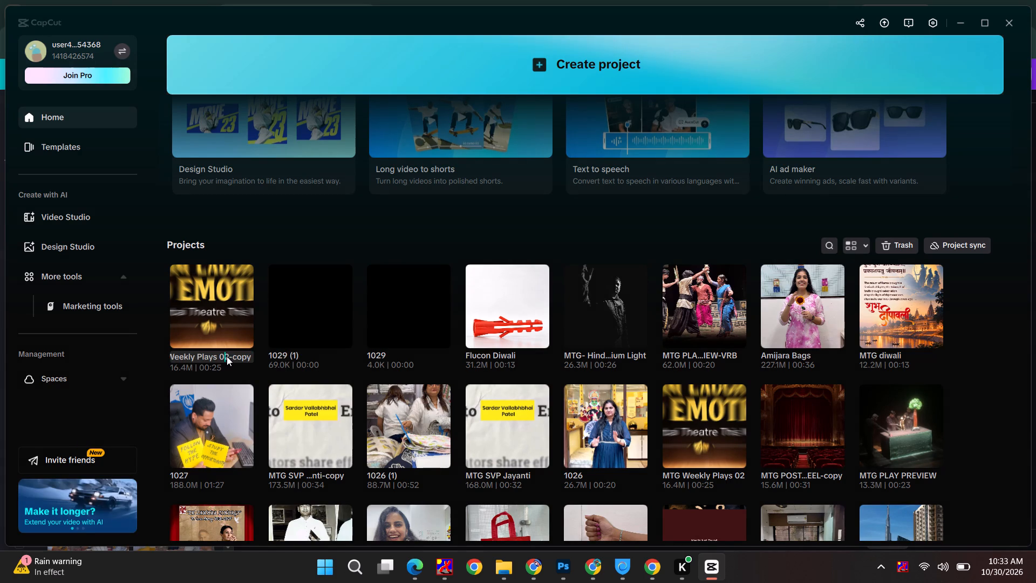
left_click_drag(227, 356, 280, 356)
key("BackSpace")
key("BackSpace")
key("3")
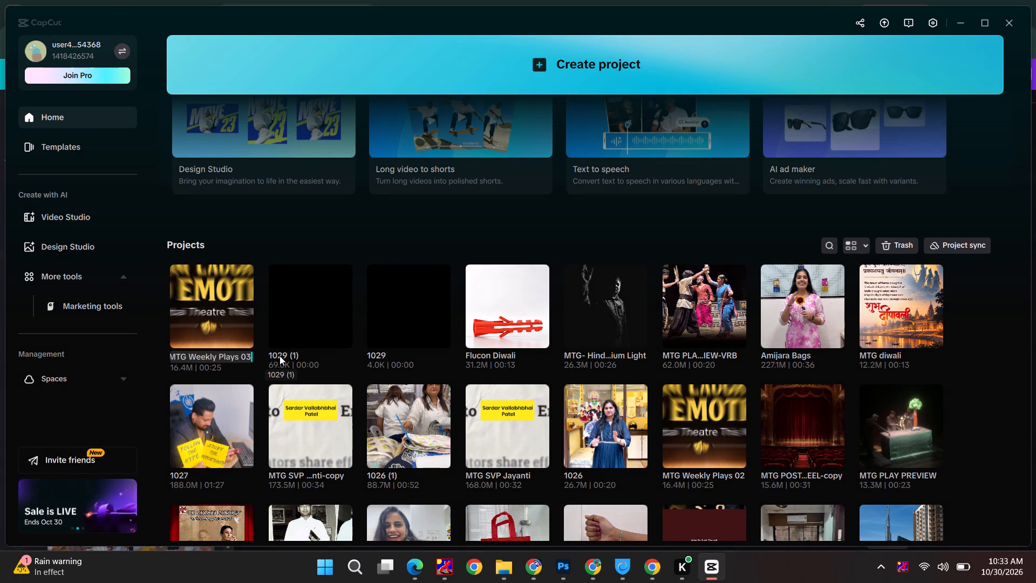
Open the MTG Weekly Plays 03 project for editing.
left_click(195, 312)
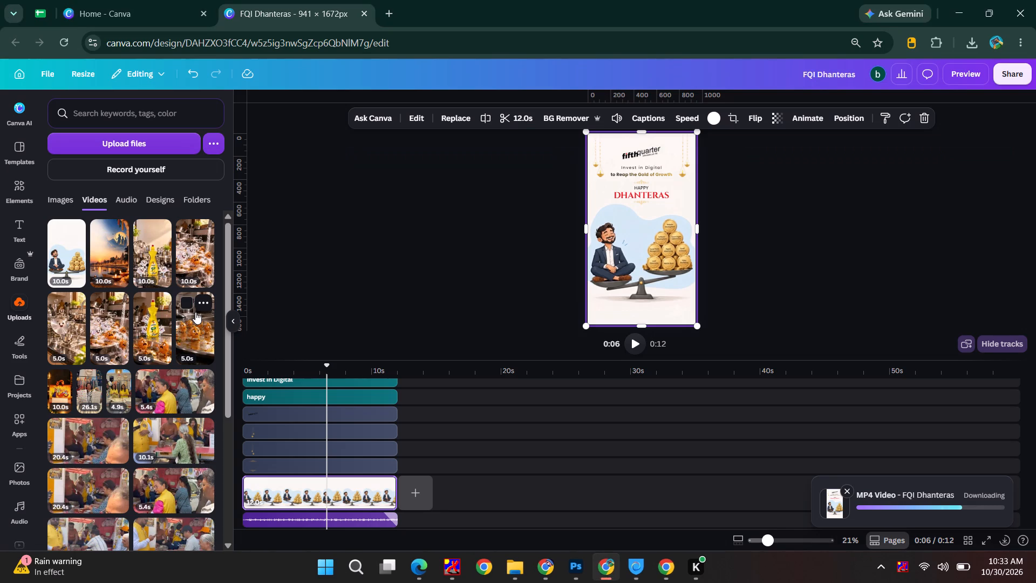
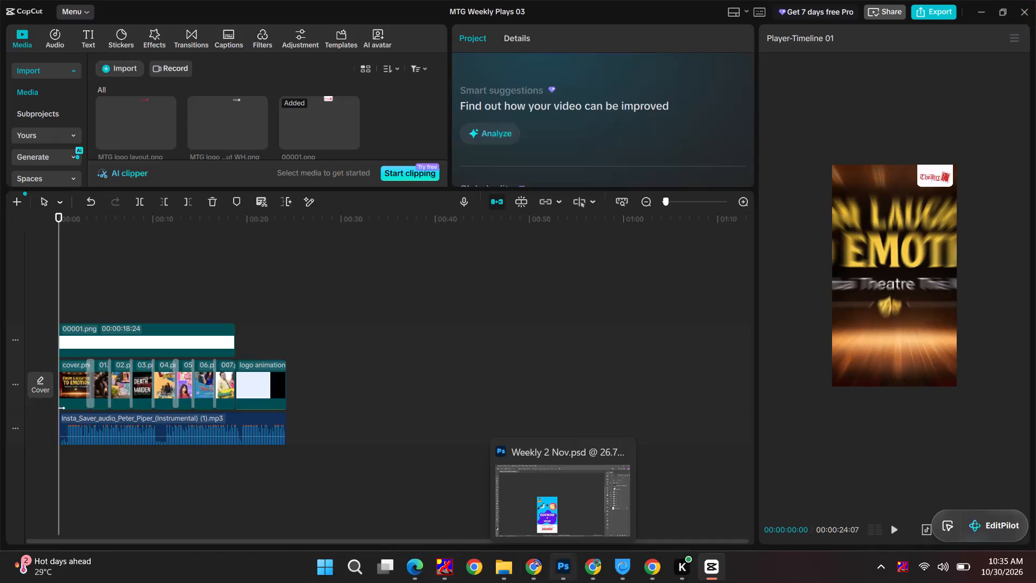
Switch to File Explorer, compare the FQI Dhanteras videos in the Downloads folder and play FQI Dhanteras (1).
left_click(509, 568)
left_click(475, 525)
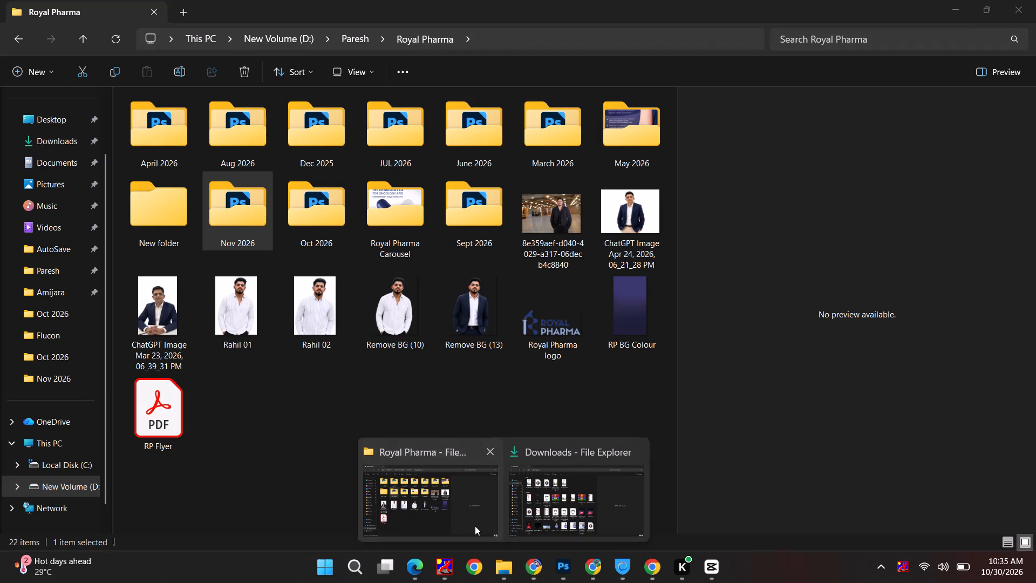
left_click(64, 141)
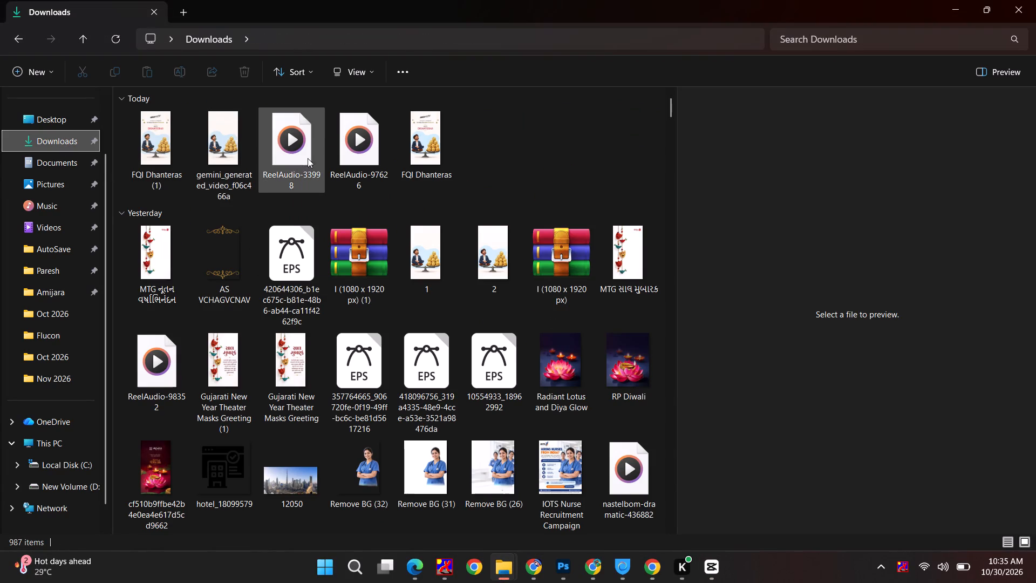
left_click(426, 158)
left_click(193, 156)
left_click(165, 154)
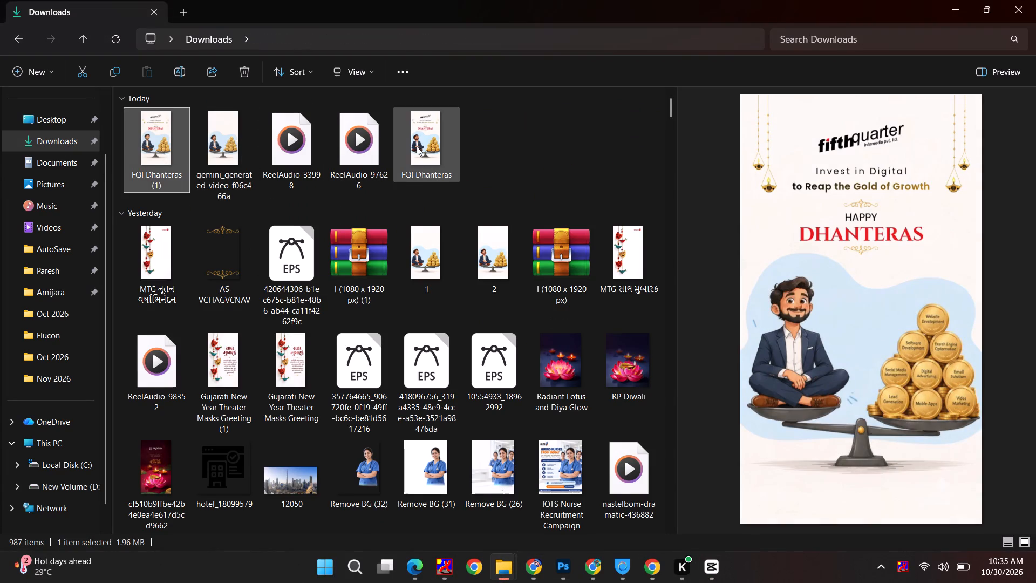
left_click(434, 140)
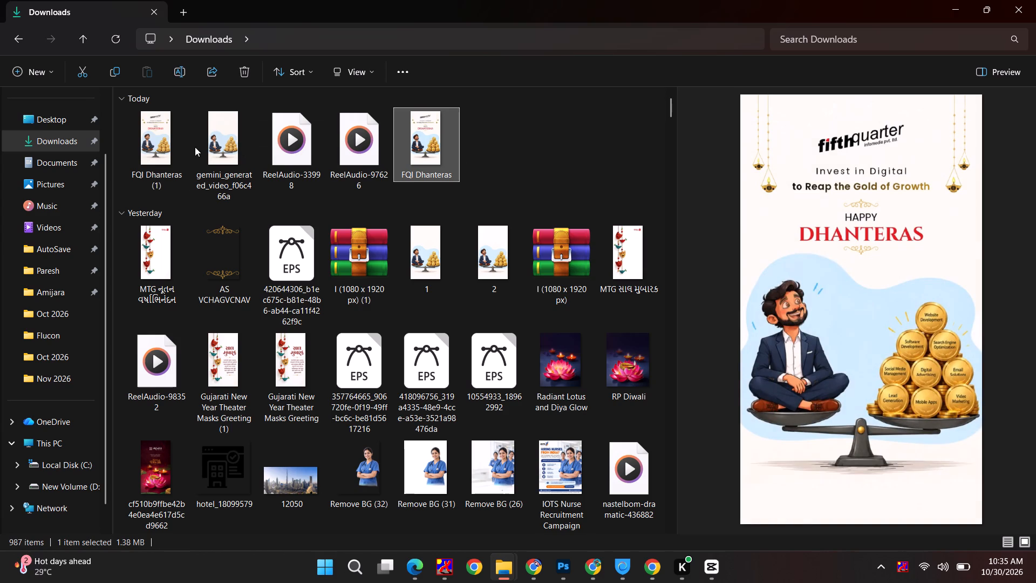
left_click(167, 146)
left_click(224, 151)
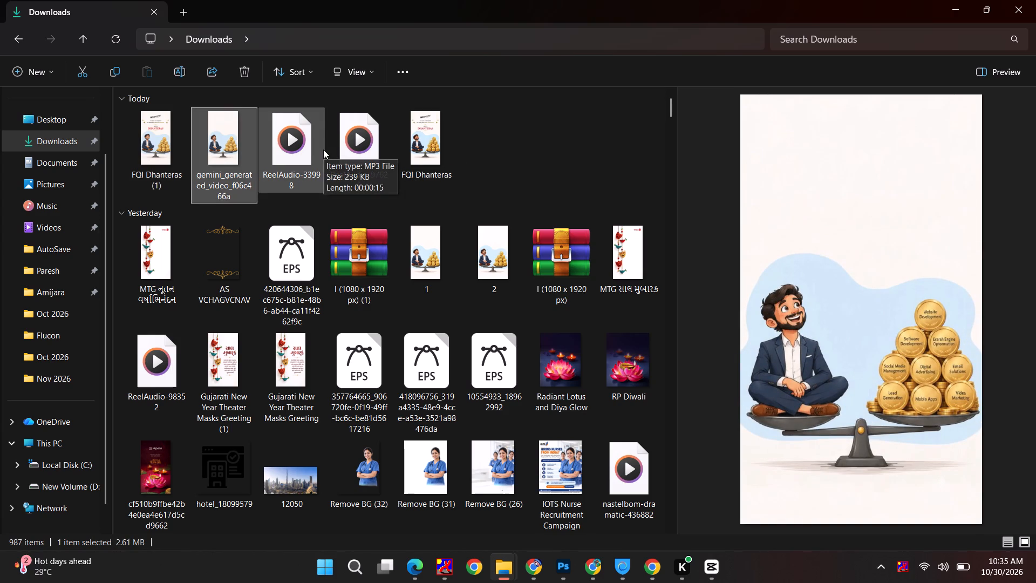
left_click(154, 144)
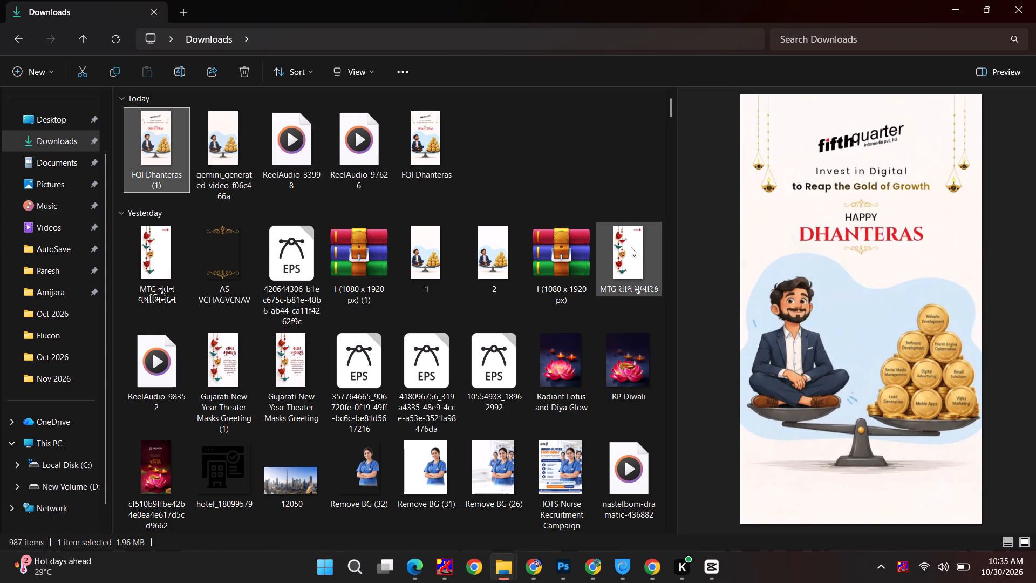
double_click(182, 155)
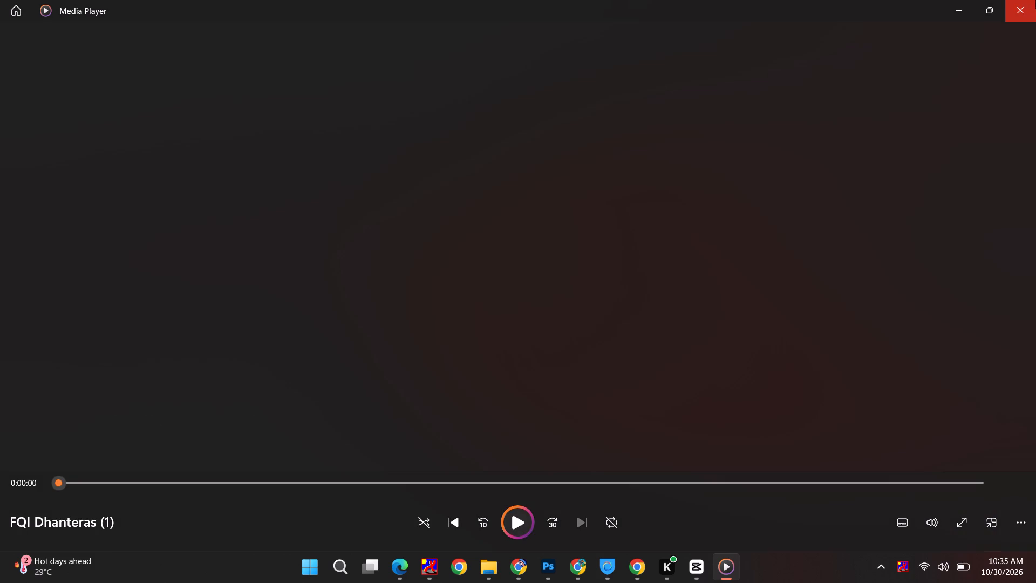
left_click(1012, 4)
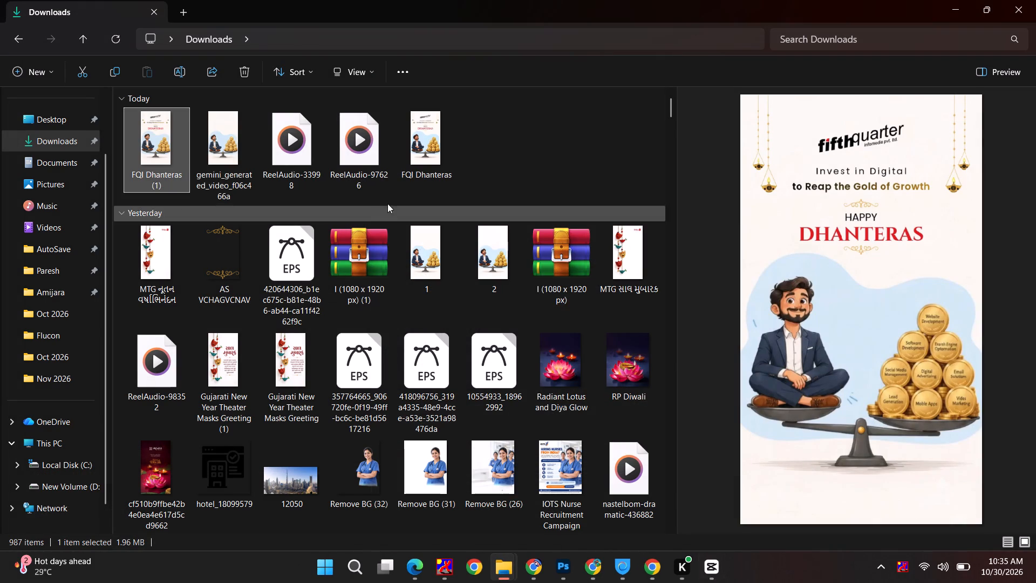
Delete the older FQI Dhanteras video, the one without a number suffix, from the Downloads folder.
left_click(423, 157)
key("Delete")
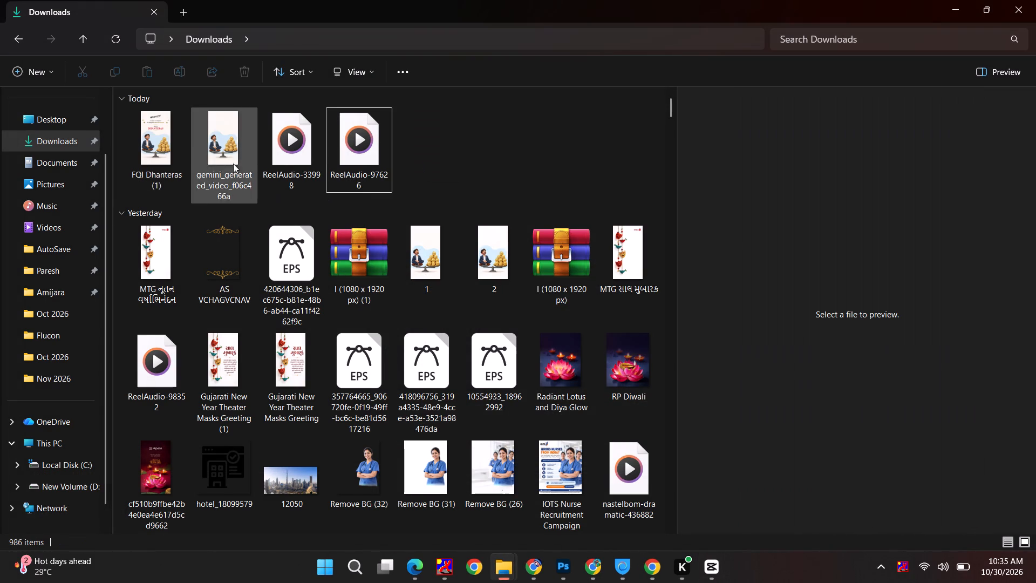
Rename the FQI Dhanteras (1) video as FQI Dhanteras.
left_click(171, 150)
key("F2")
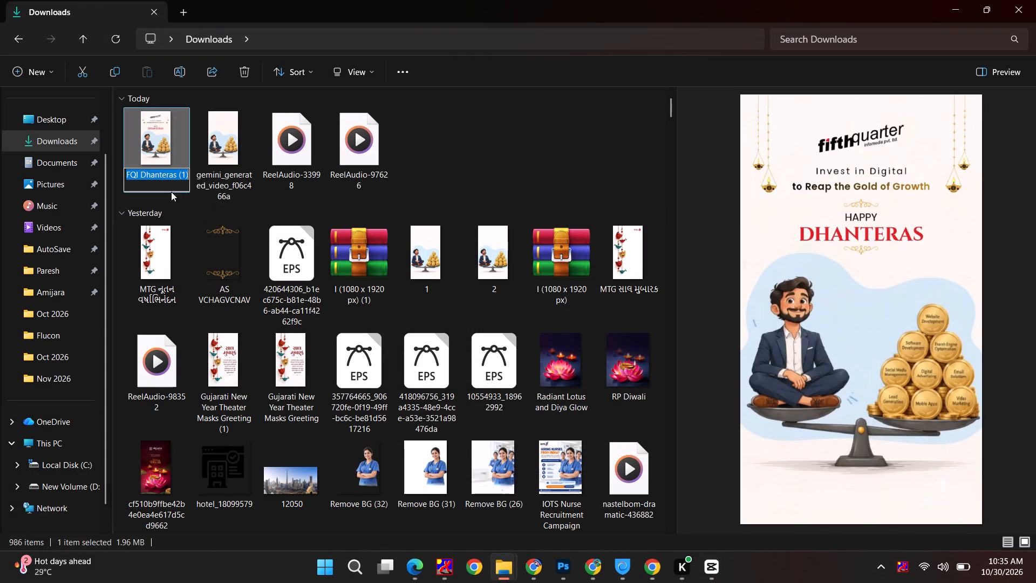
left_click_drag(175, 175, 260, 174)
key("BackSpace")
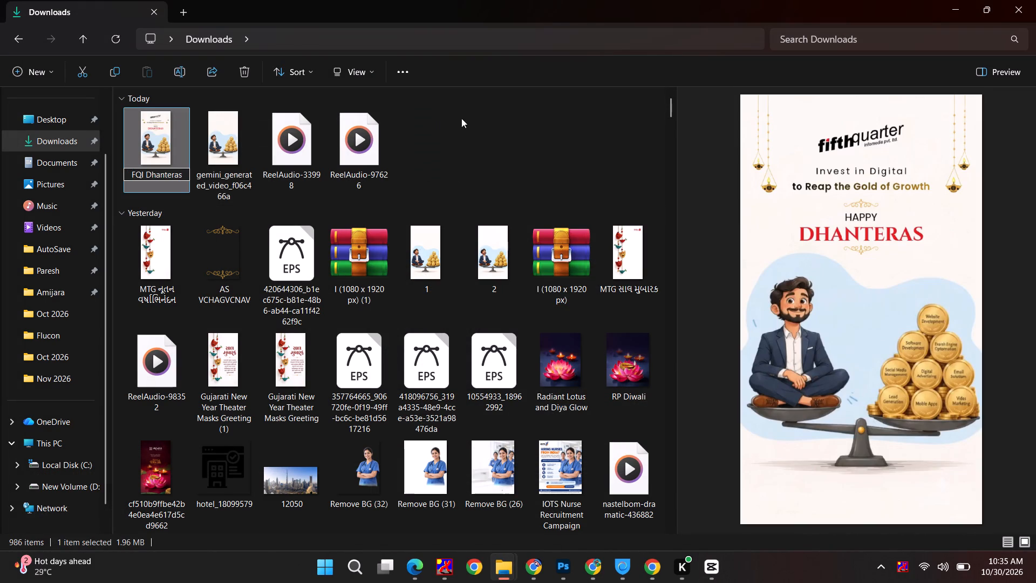
left_click(471, 120)
double_click(902, 567)
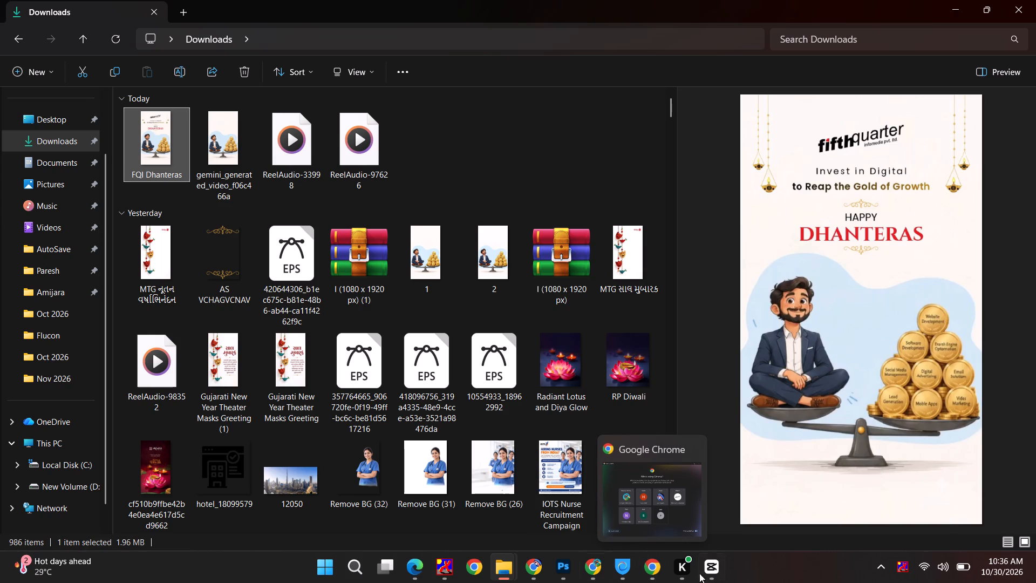
Switch to Photoshop with the Weekly 2 Nov.psd document.
left_click(557, 563)
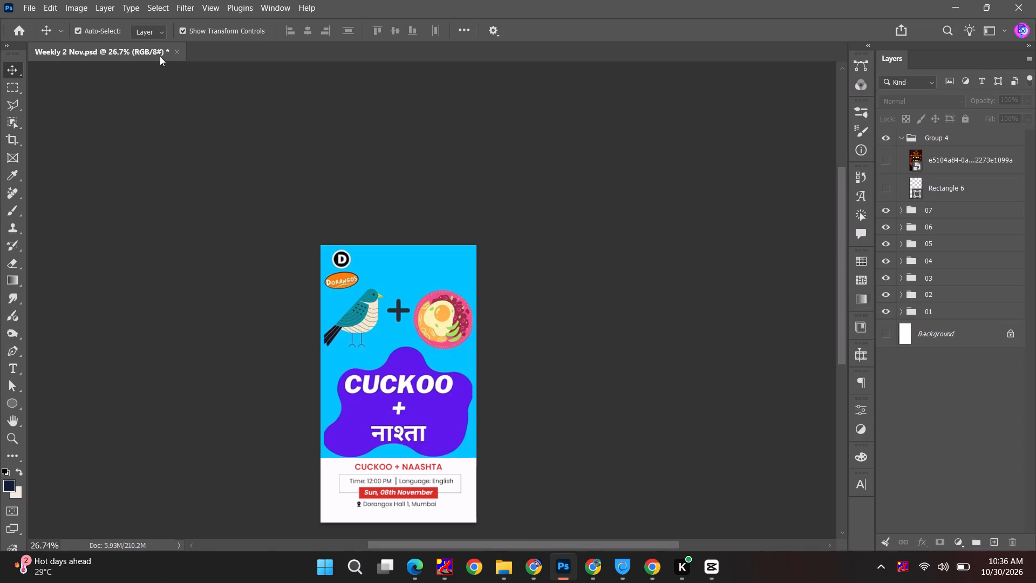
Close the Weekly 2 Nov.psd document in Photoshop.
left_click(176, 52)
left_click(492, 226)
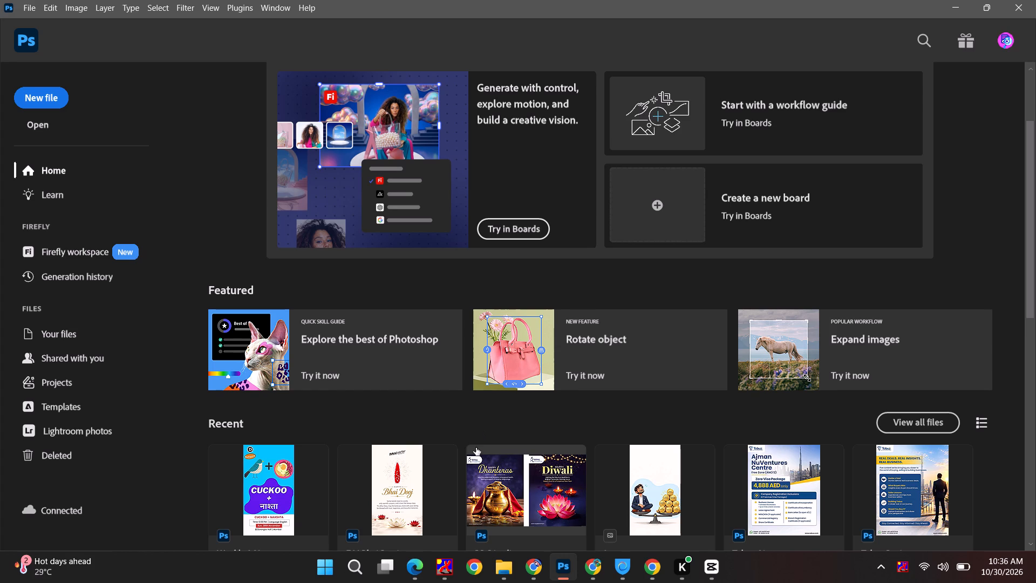
Close the received-message window and browse to the Paresh folder in File Explorer.
key("alt+Tab")
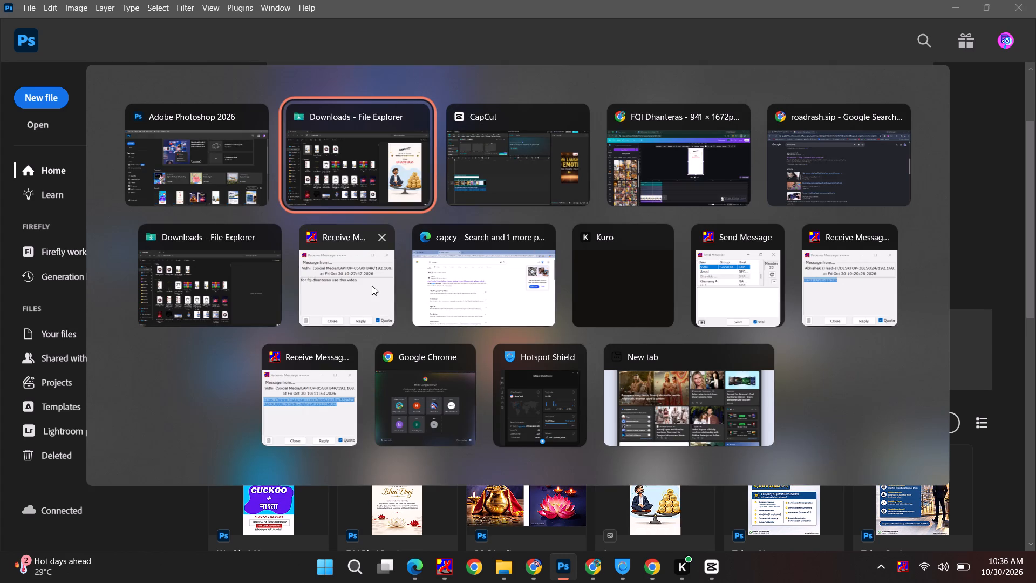
left_click(377, 235, "alt")
left_click(255, 280, "alt")
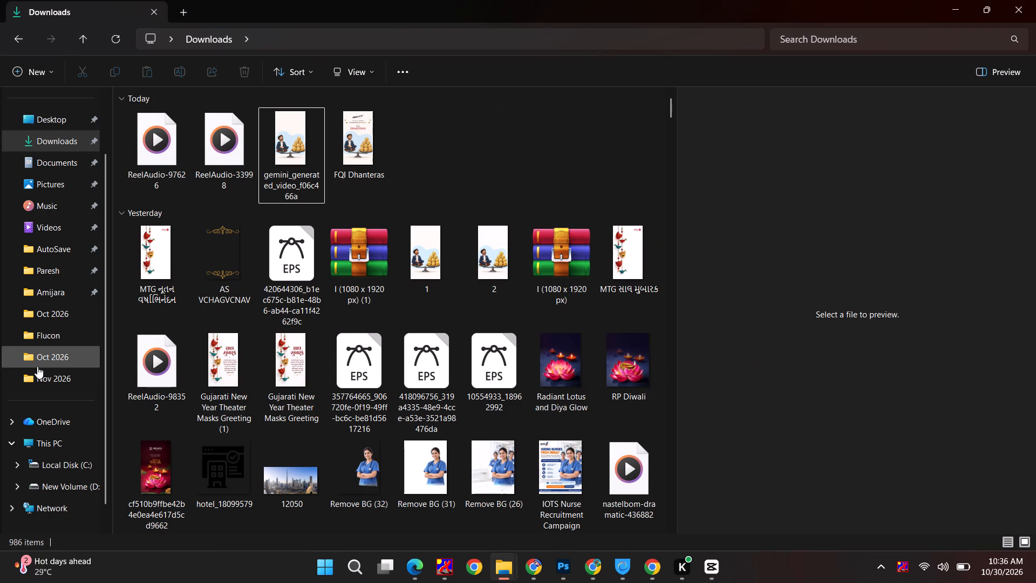
left_click(47, 270)
left_click(453, 220)
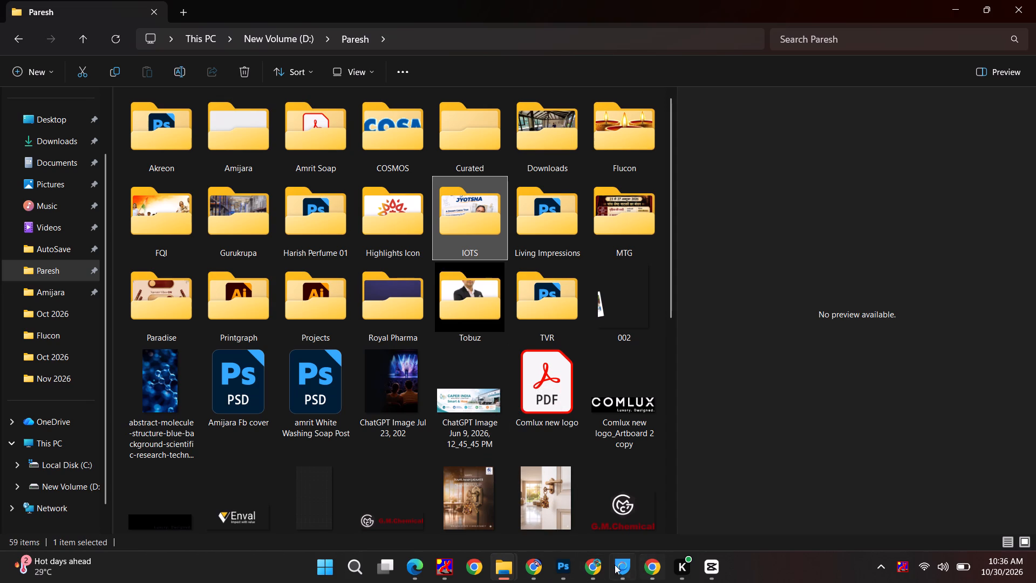
Switch to Photoshop and reopen the recent Weekly 2 Nov.psd document.
left_click(567, 574)
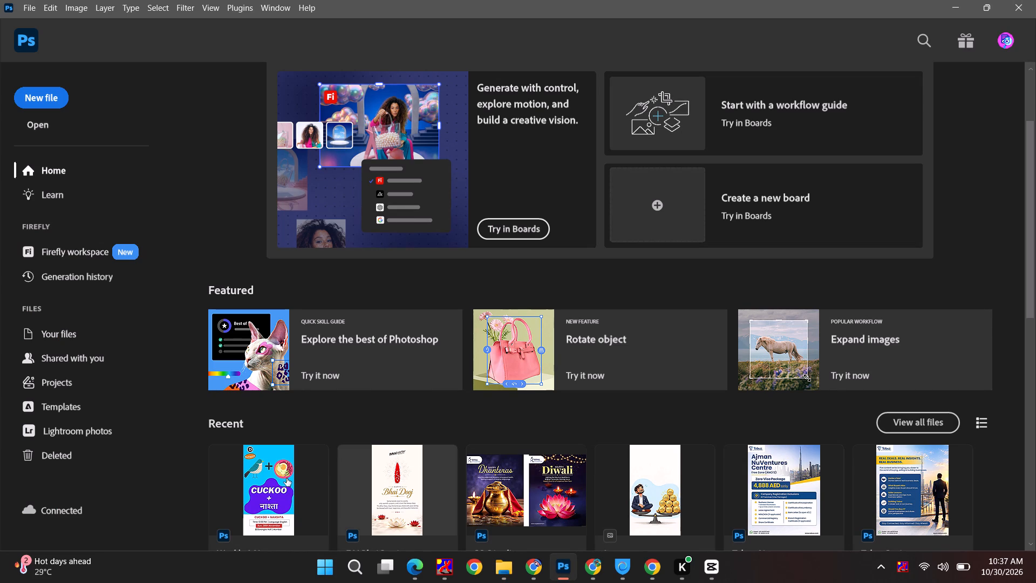
left_click(289, 482)
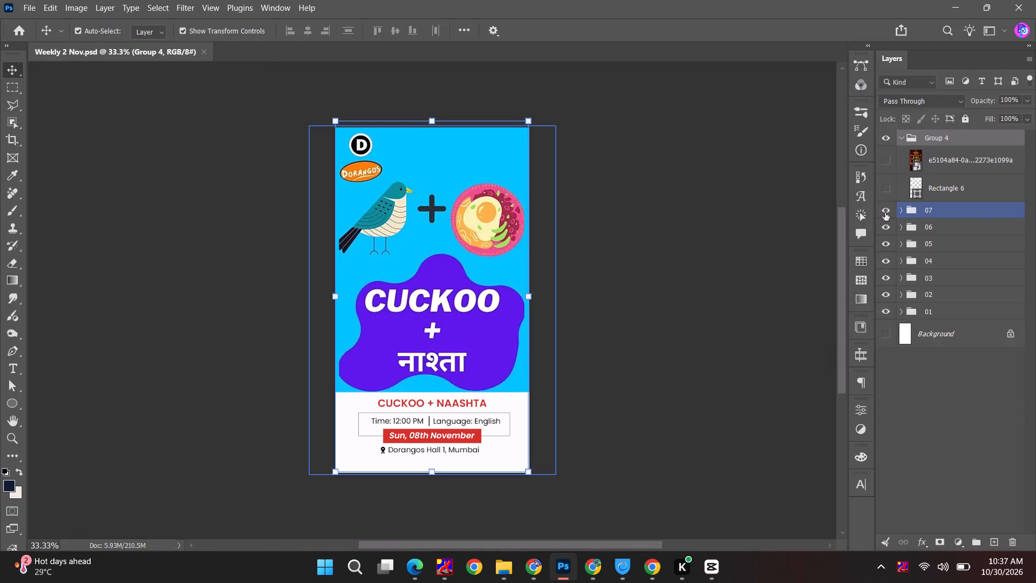
Hide groups 07, 06 and 05 so the Lagna Panchami poster in group 04 is exposed.
left_click(885, 213)
left_click(885, 233)
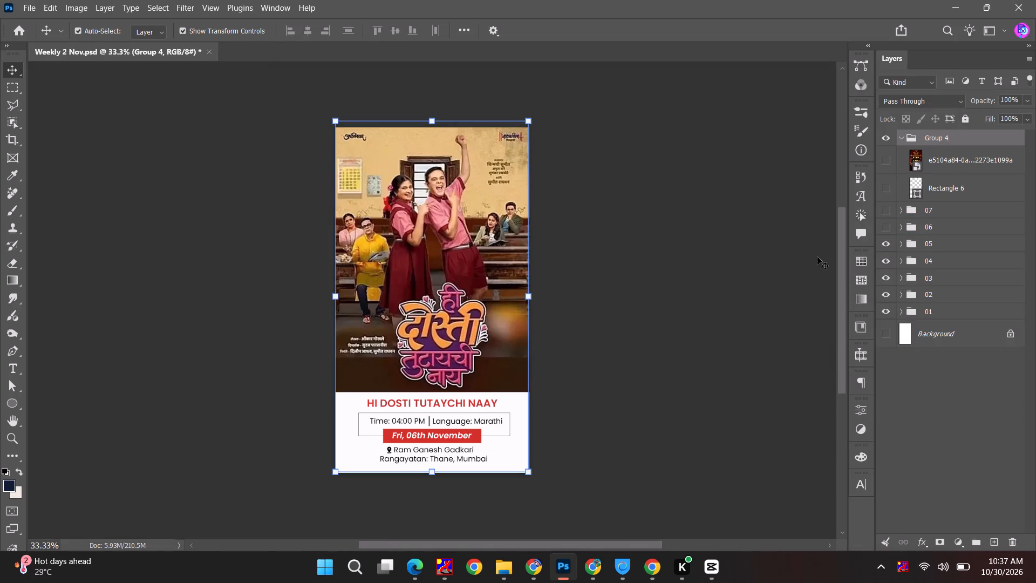
left_click(888, 229)
left_click(883, 208)
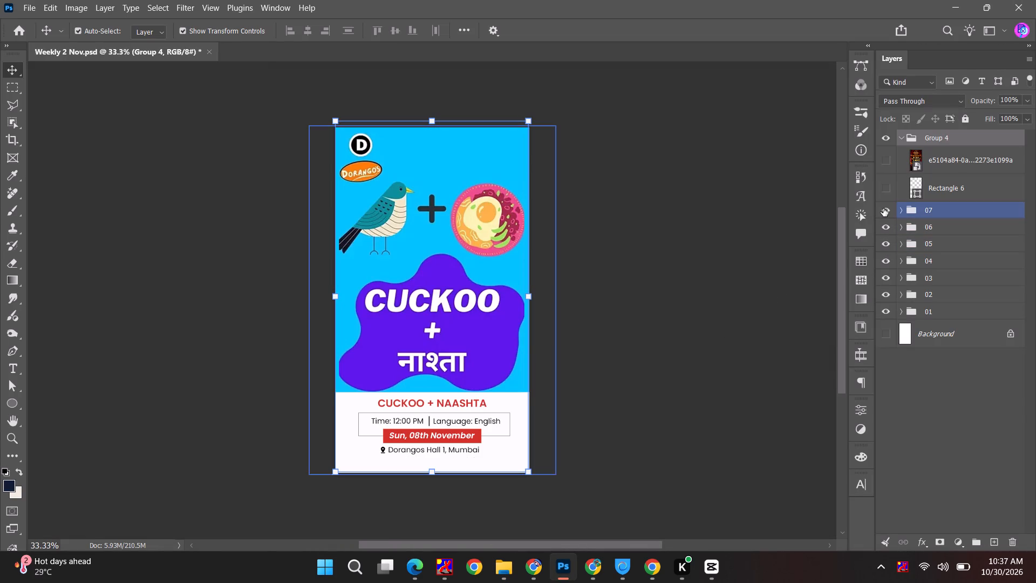
left_click(887, 229)
left_click(885, 208)
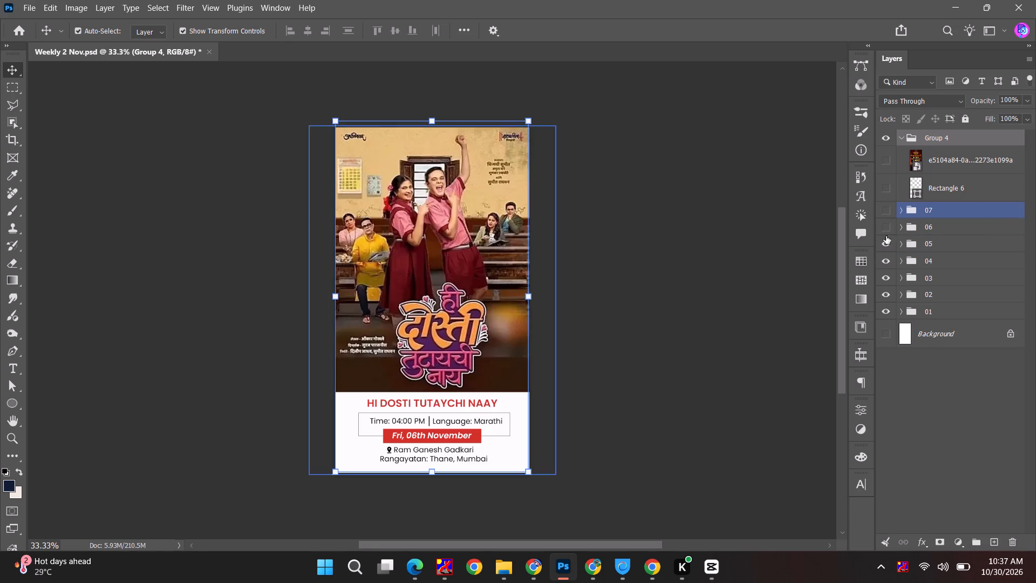
left_click(886, 246)
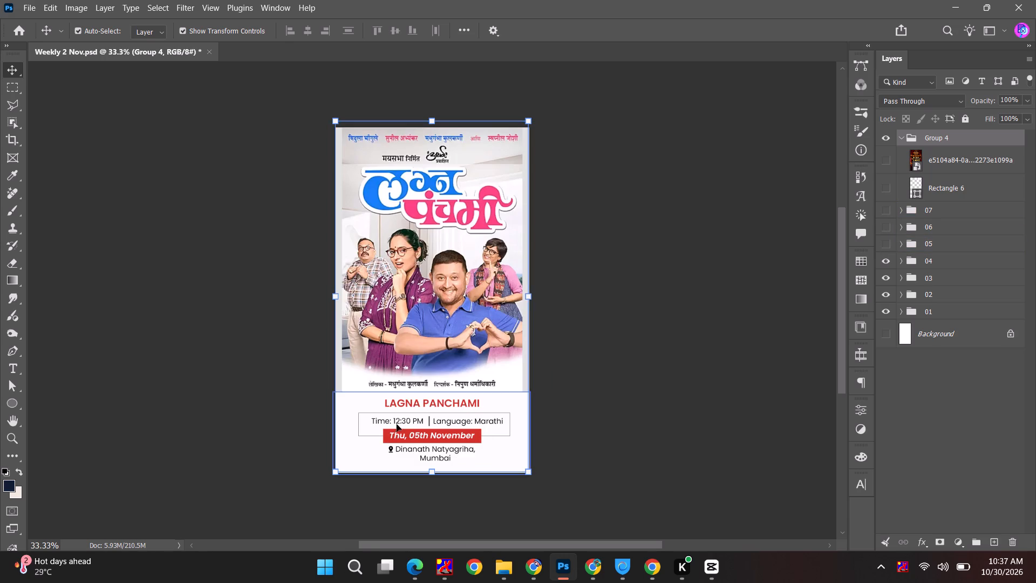
Change the show time on the Lagna Panchami poster to 08:30 PM.
left_click(403, 422)
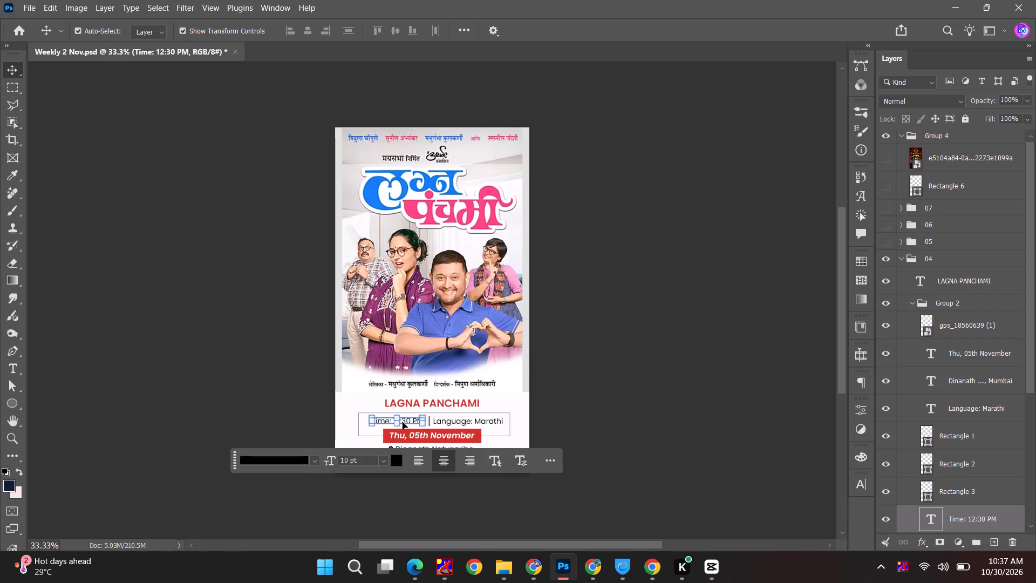
scroll(401, 422, "up", 15, "alt")
scroll(401, 422, "up", 7, "alt")
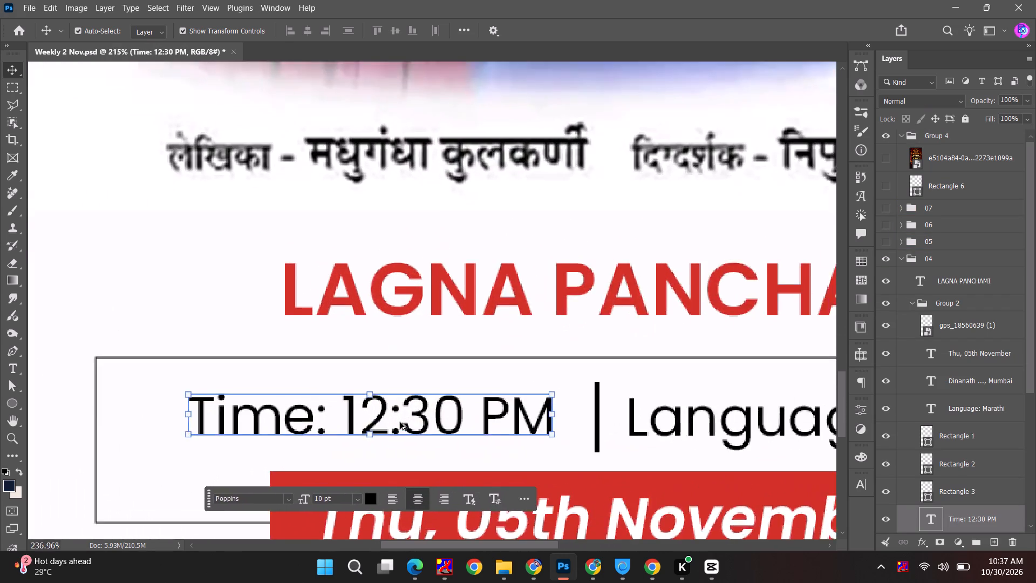
double_click(400, 422)
left_click_drag(378, 420, 341, 425)
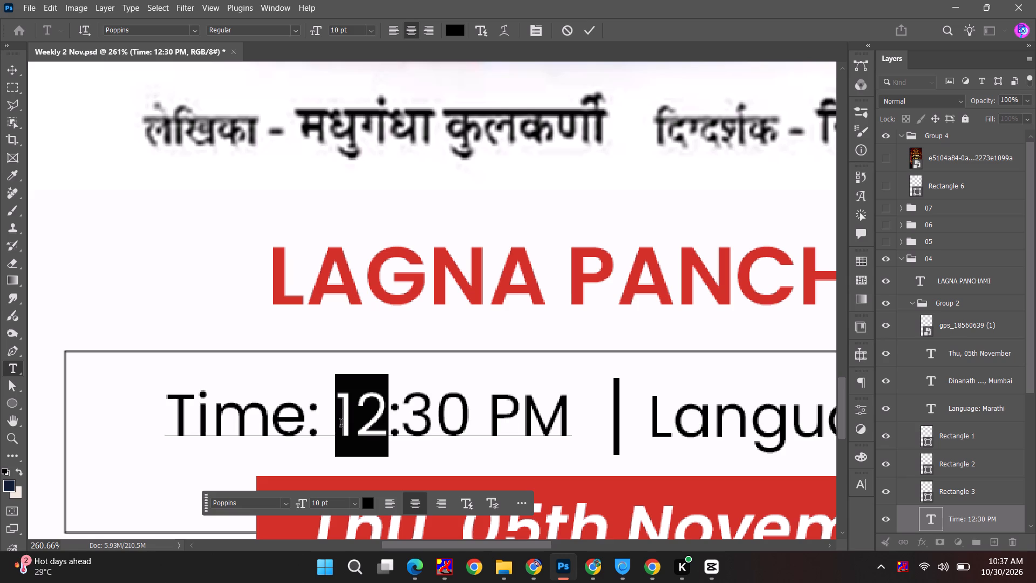
type("07")
key("BackSpace")
key("8")
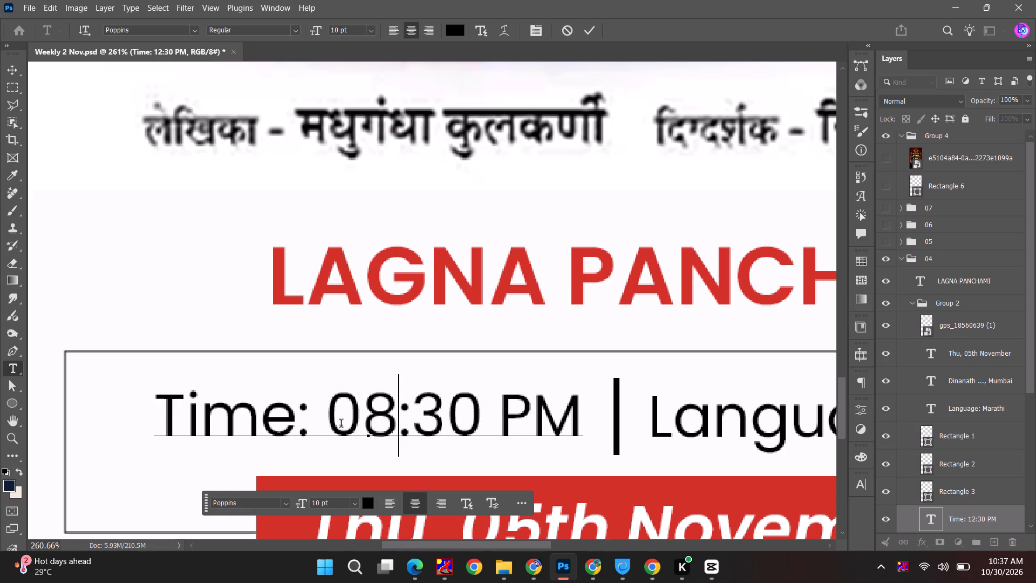
key("Escape")
scroll(346, 430, "down", 20, "alt")
scroll(346, 430, "down", 3, "alt")
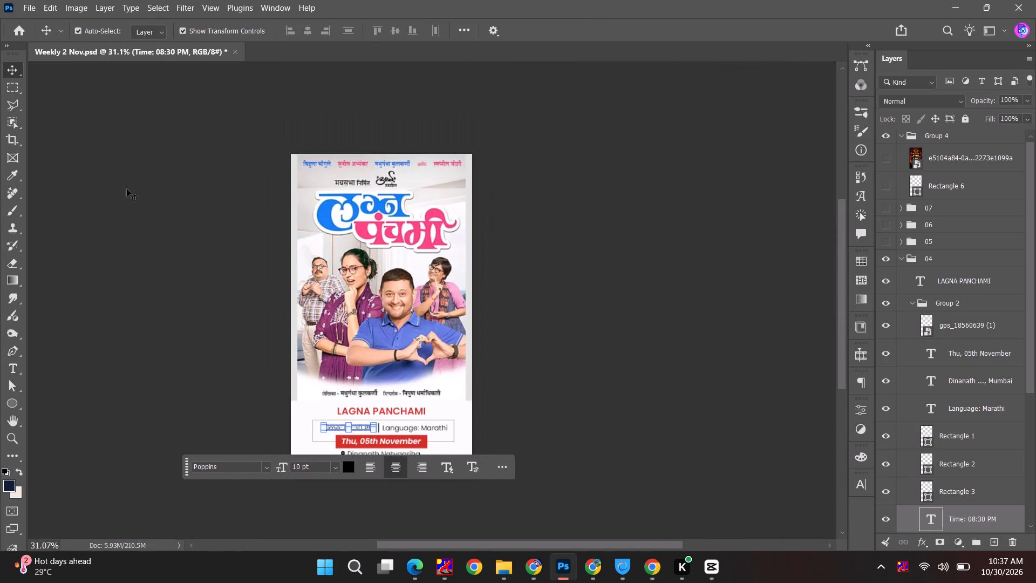
left_click(17, 72)
Quick-export group 04 as a PNG, replacing 04.png in the weekly plays 2 Nov folder.
left_click(30, 9)
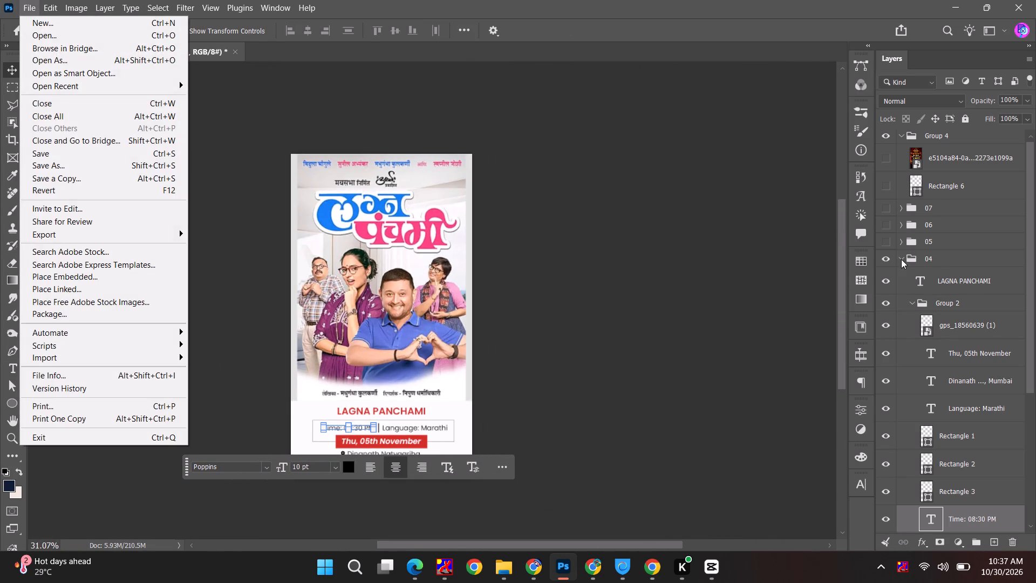
left_click(900, 255)
left_click(962, 265)
right_click(962, 266)
left_click(906, 265)
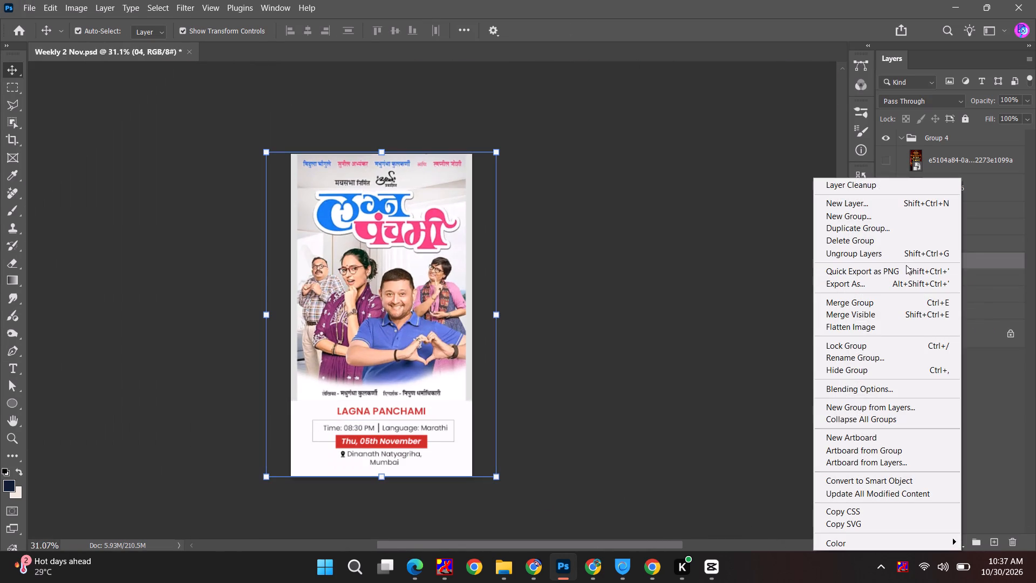
left_click(904, 268)
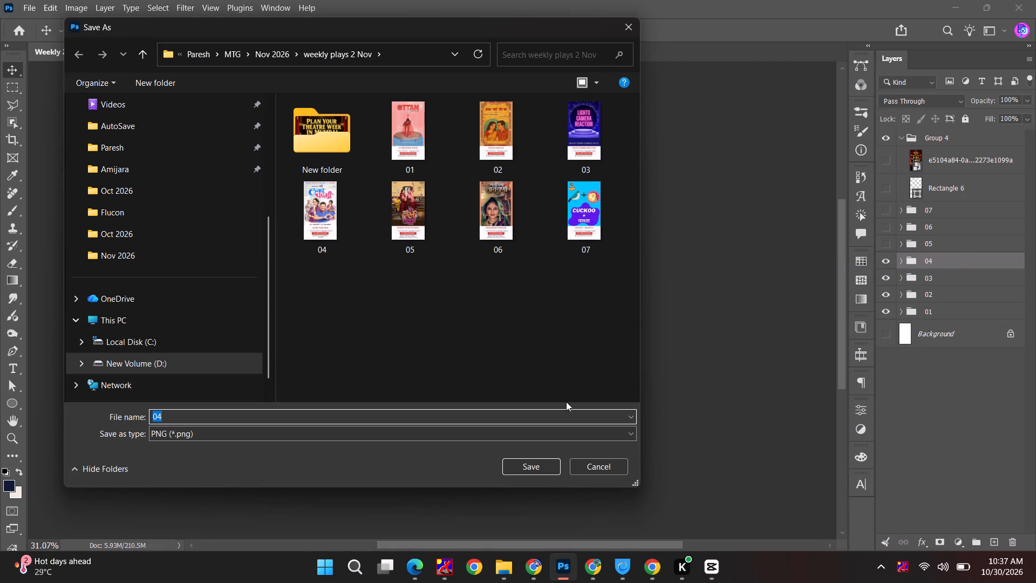
left_click(537, 464)
left_click(555, 288)
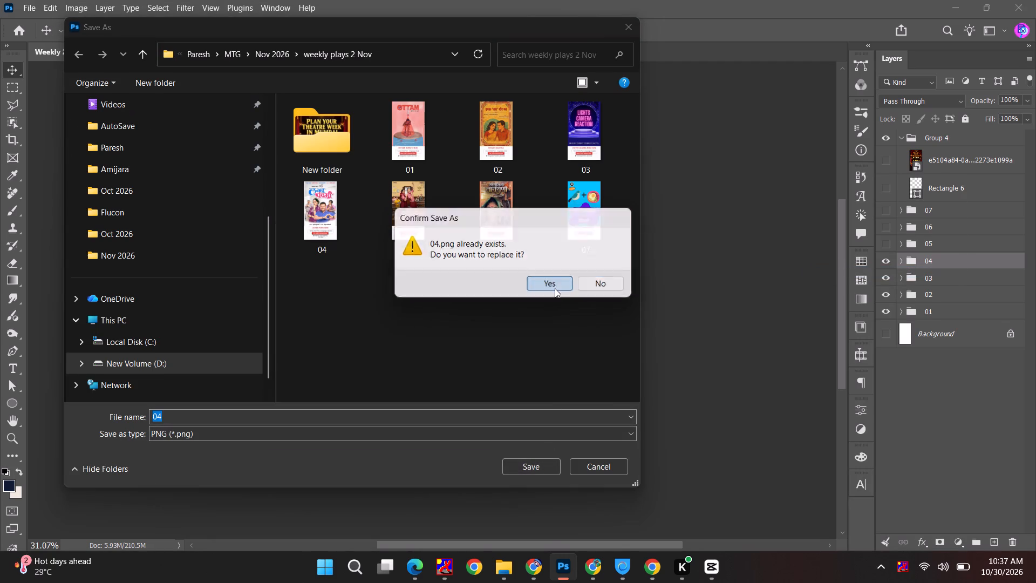
left_click(570, 346)
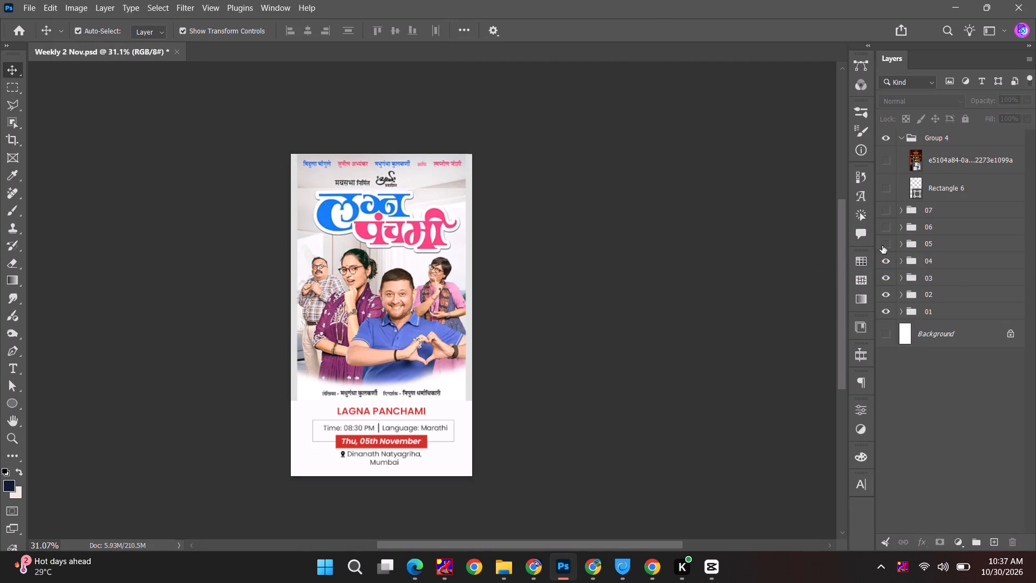
Make groups 05, 06 and 07 visible again.
left_click(885, 226)
left_click(884, 214)
left_click(889, 244)
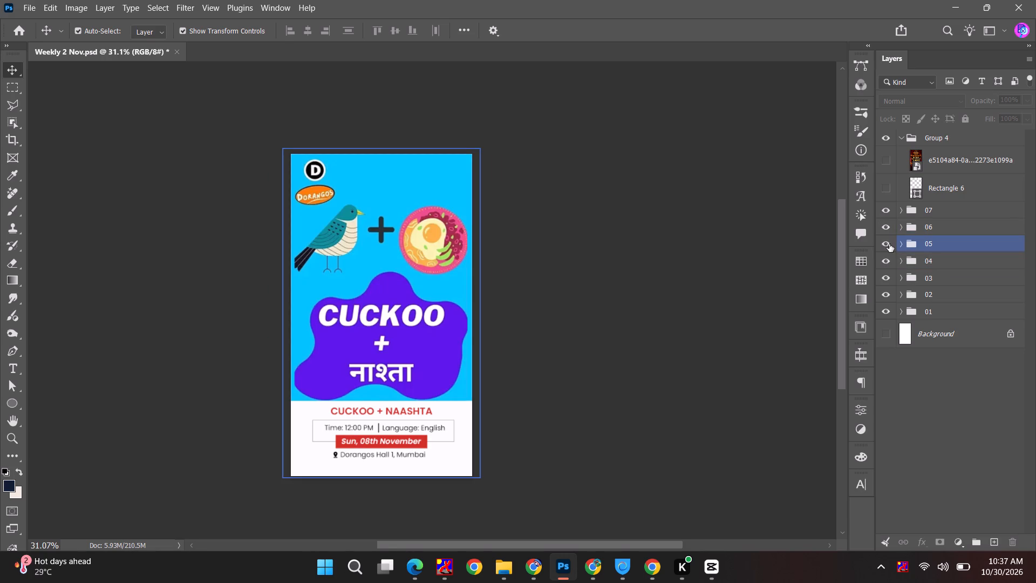
Show the Plan Your Theatre Week in Mumbai cover layer and quick-export it as PNG 00 in the weekly plays 2 Nov folder.
left_click(886, 163)
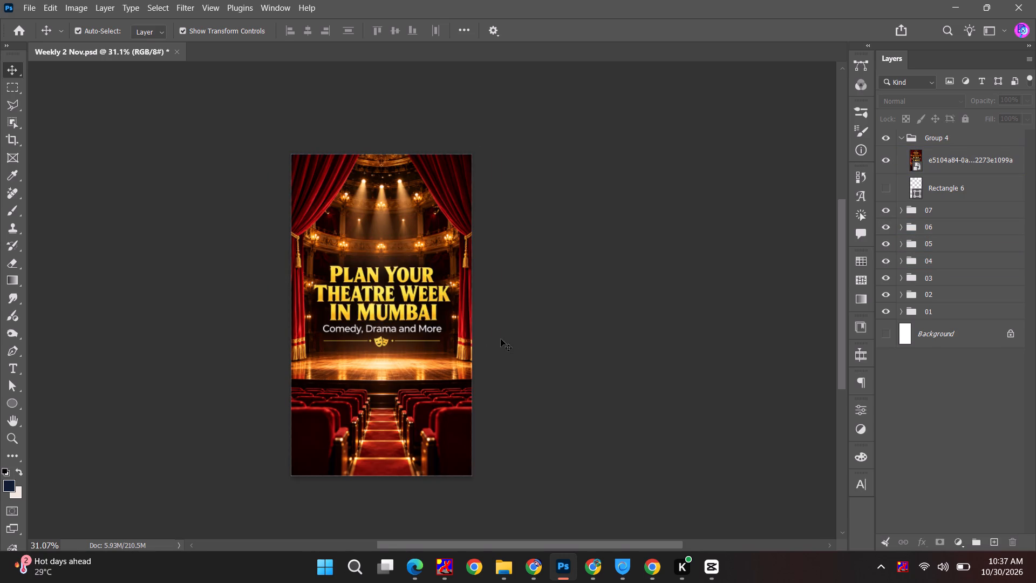
left_click(953, 158)
right_click(952, 158)
left_click(874, 155)
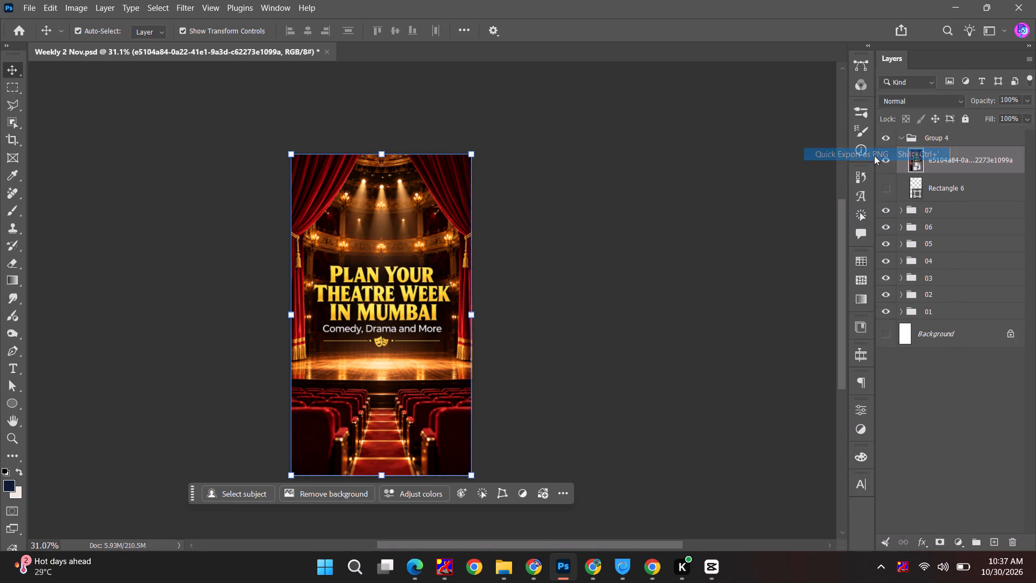
left_click(330, 138)
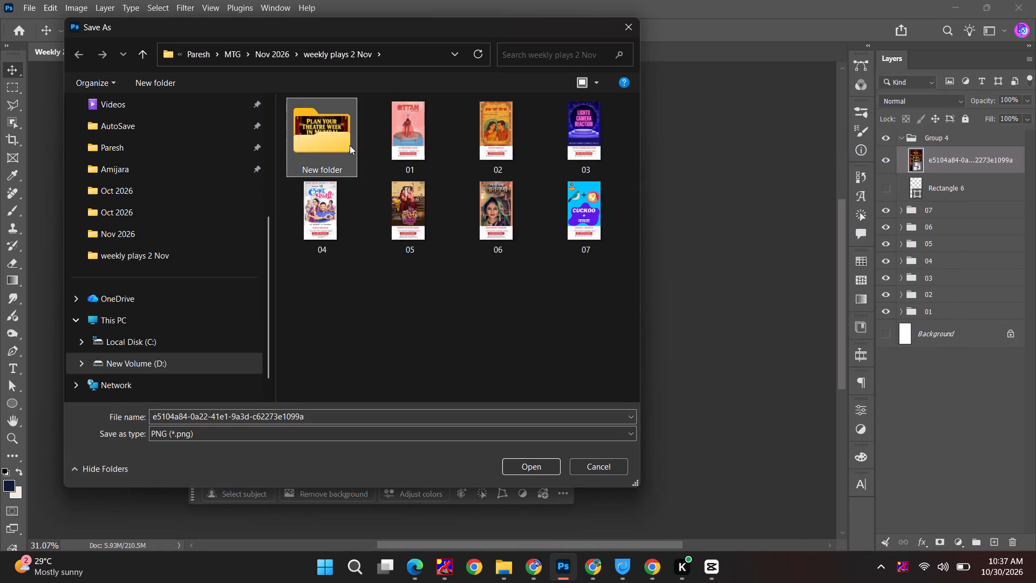
double_click(350, 145)
left_click(74, 55)
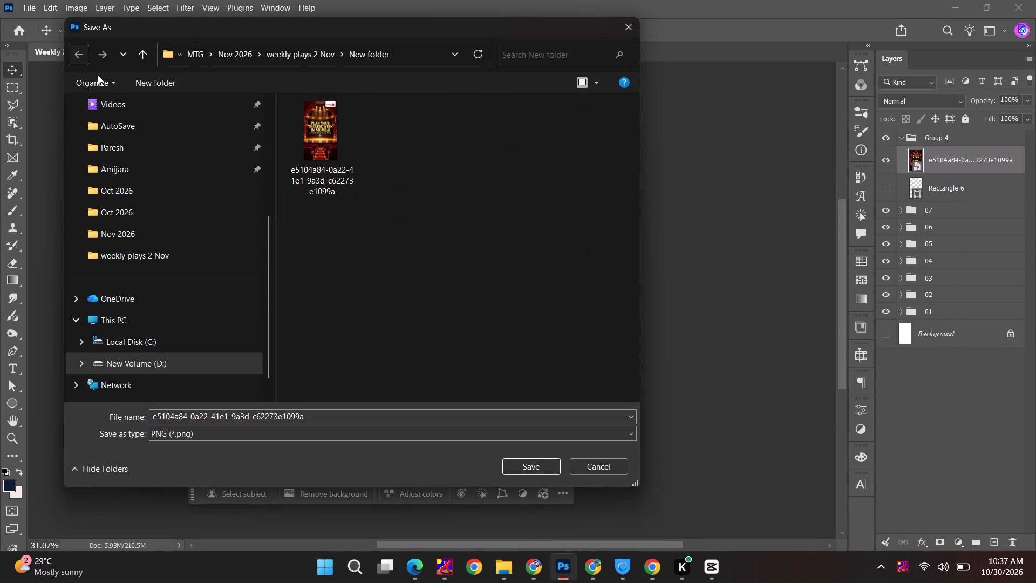
left_click(332, 413)
type("00")
key("Return")
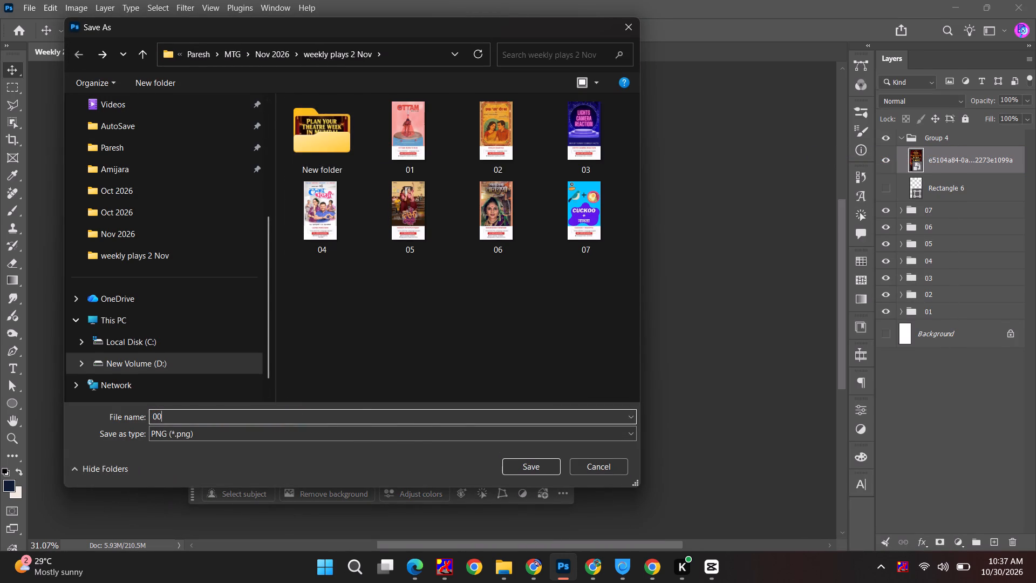
left_click(319, 87)
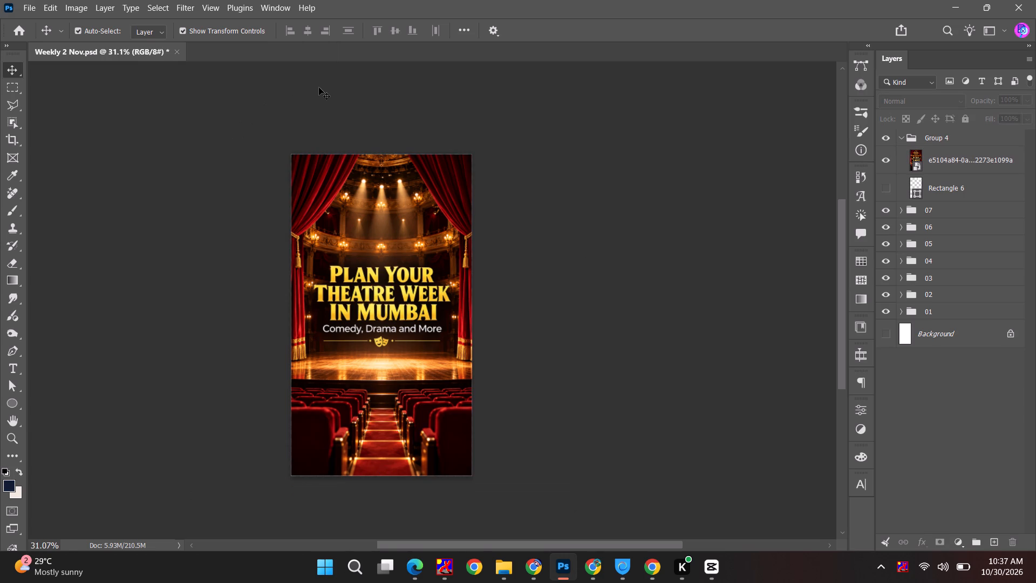
Save the Weekly 2 Nov.psd document and close it.
key("ctrl+s")
key("ctrl+w")
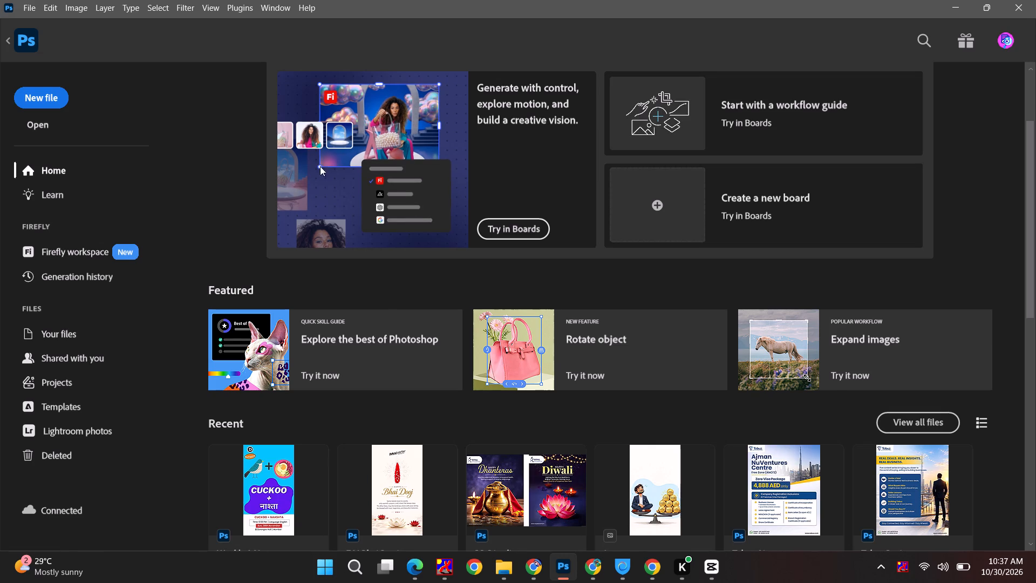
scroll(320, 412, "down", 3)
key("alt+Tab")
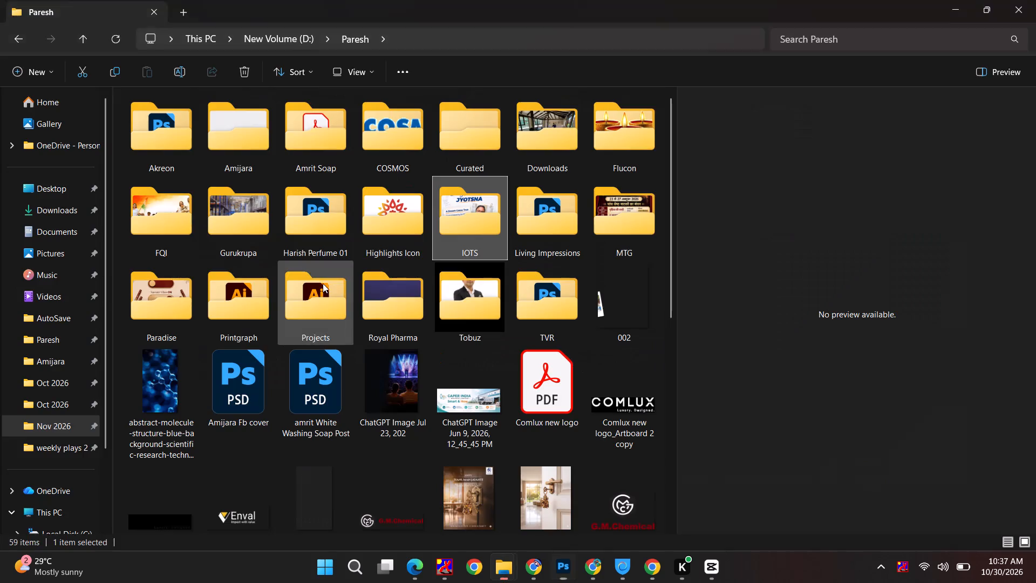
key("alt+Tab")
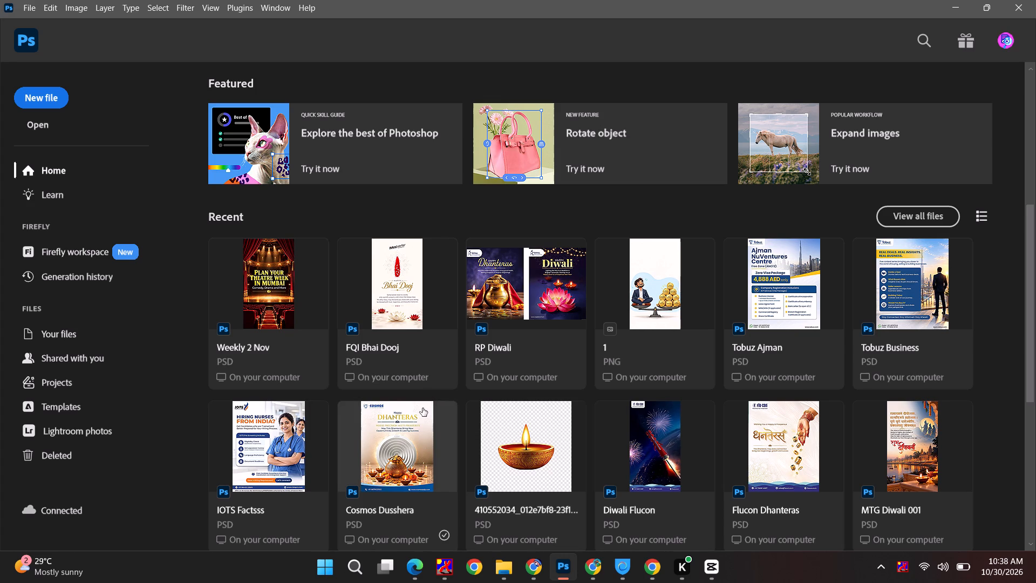
Switch to Canva in Chrome and bring up its home page with the recent designs.
left_click(591, 572)
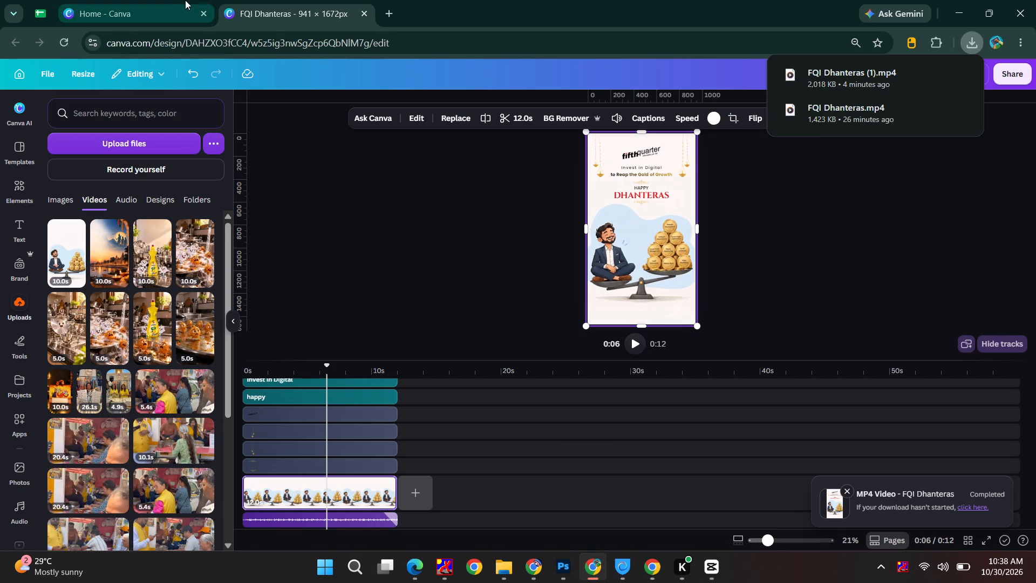
left_click(135, 0)
left_click(46, 0)
left_click(103, 0)
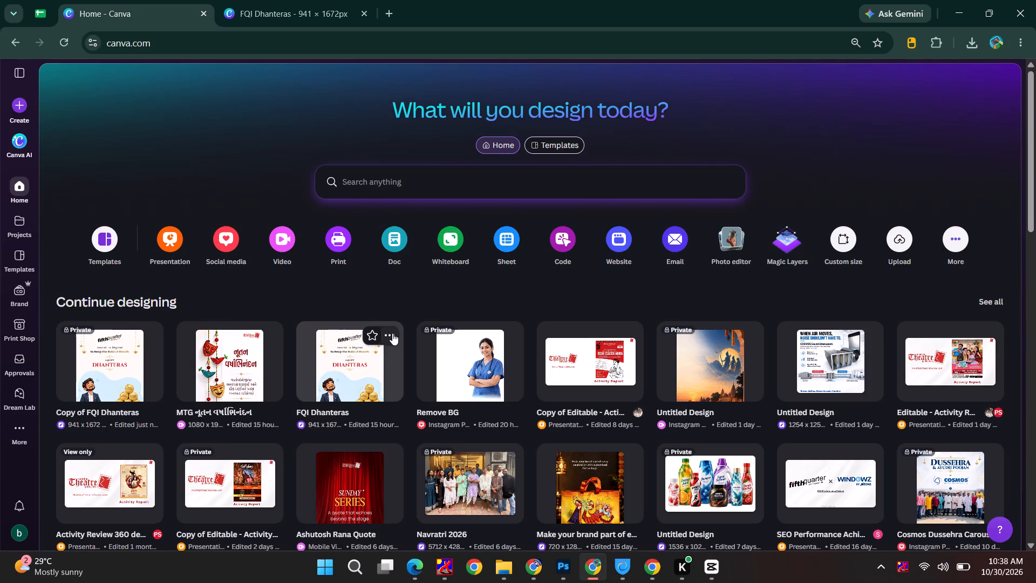
Close the two open Receive Message windows.
key("alt+Tab")
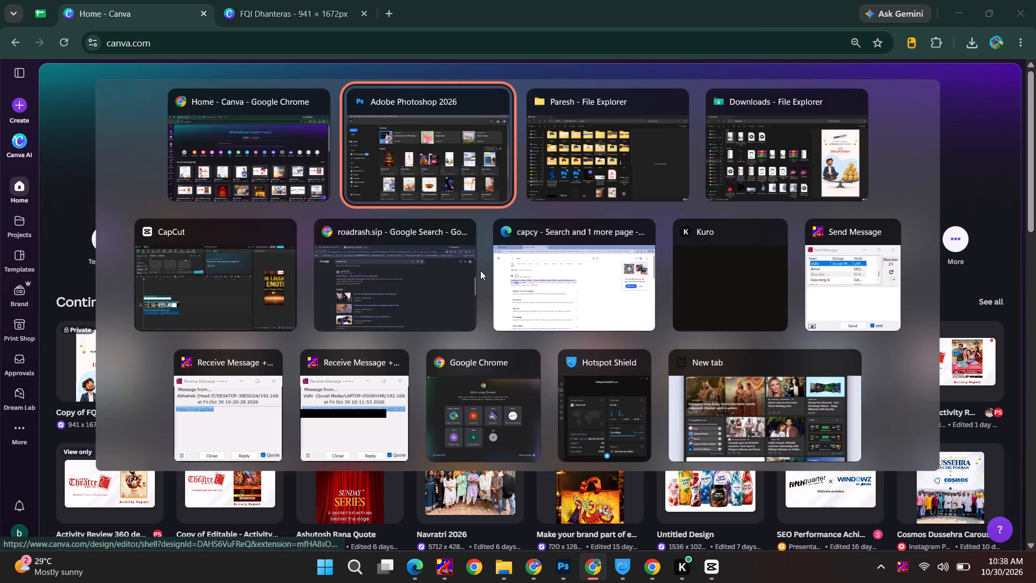
left_click(392, 364, "alt")
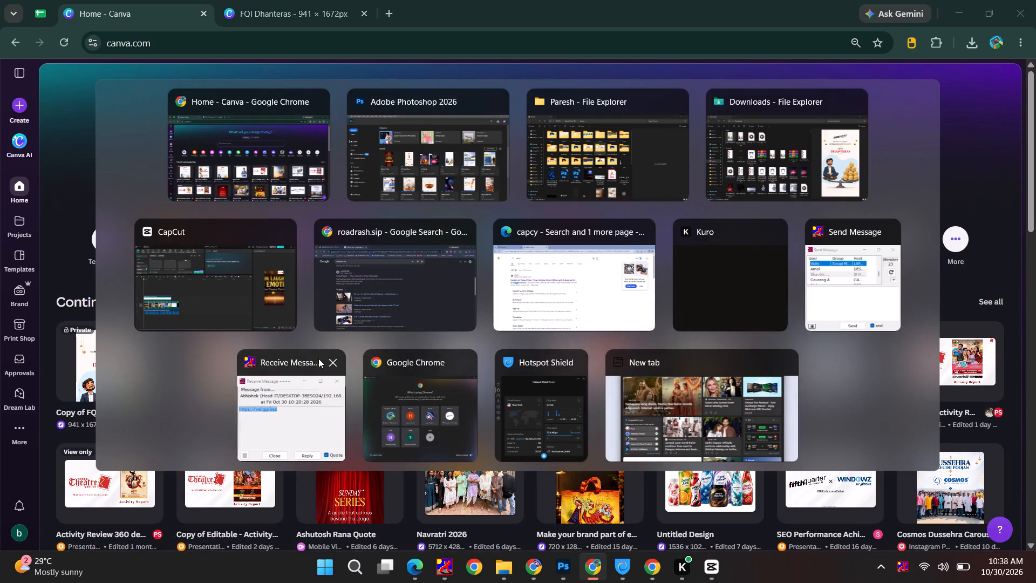
left_click(327, 360, "alt")
Switch to the Edge window with the capcy search and close it.
left_click(593, 288, "alt")
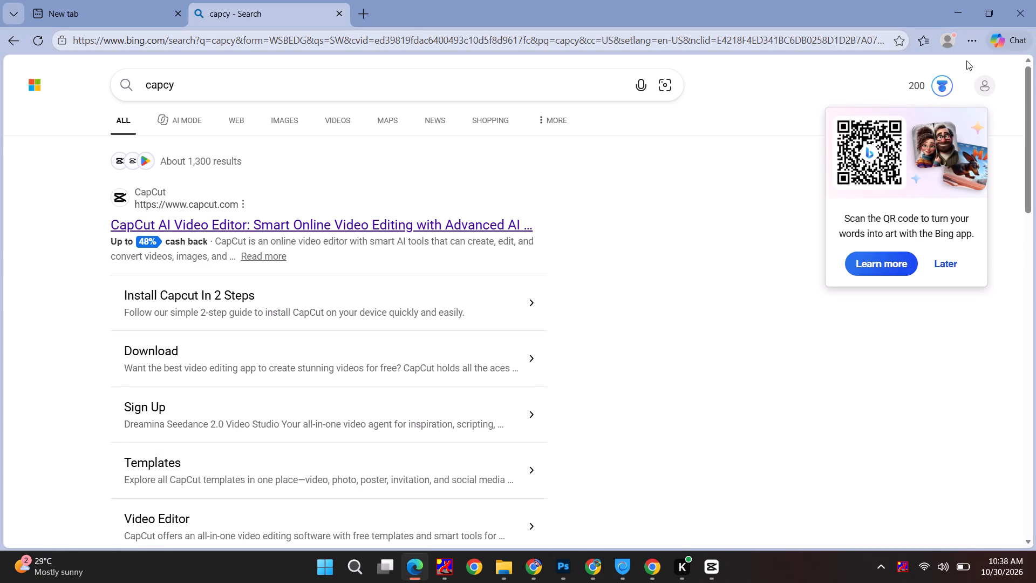
left_click(1031, 15)
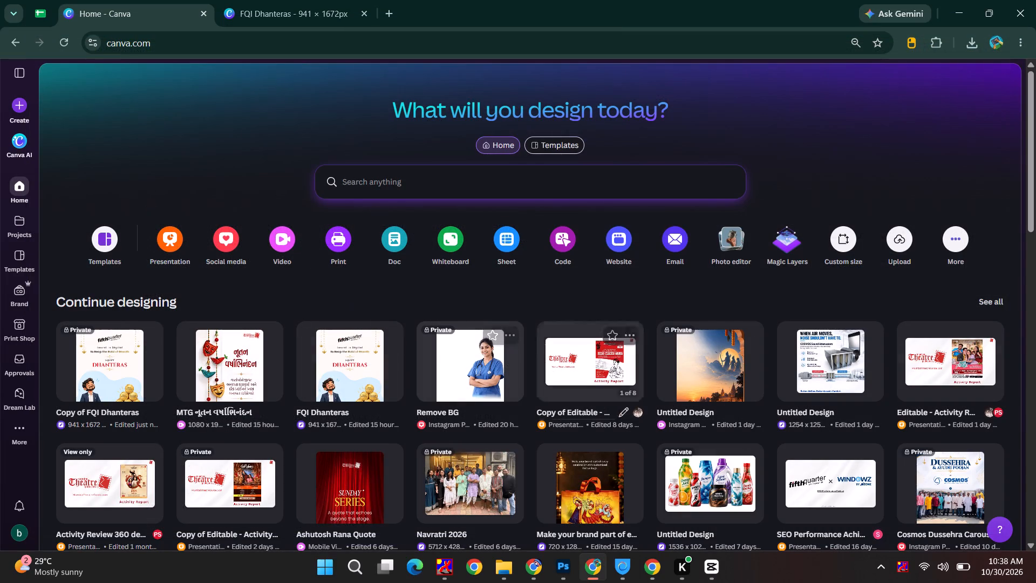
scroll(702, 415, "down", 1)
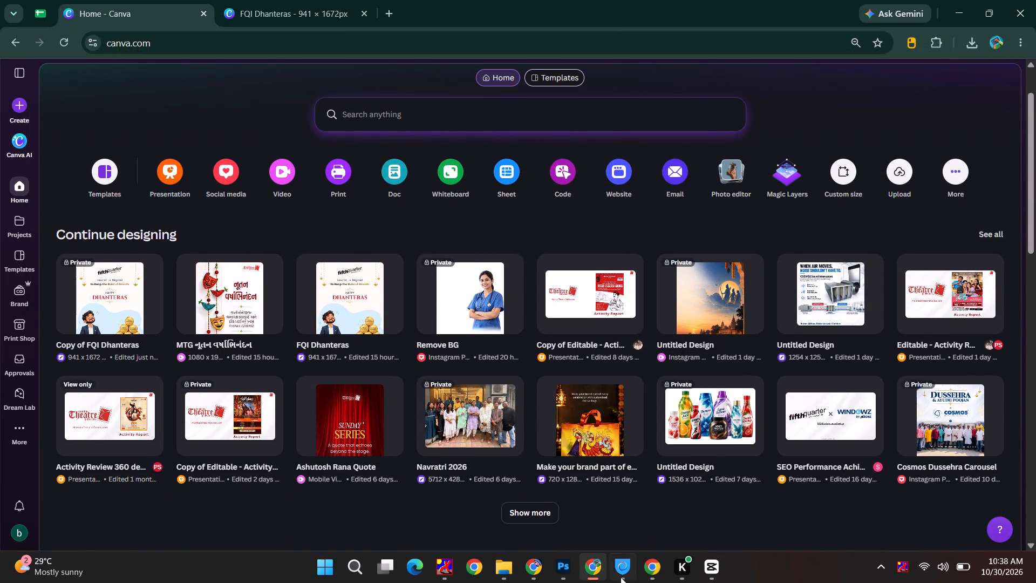
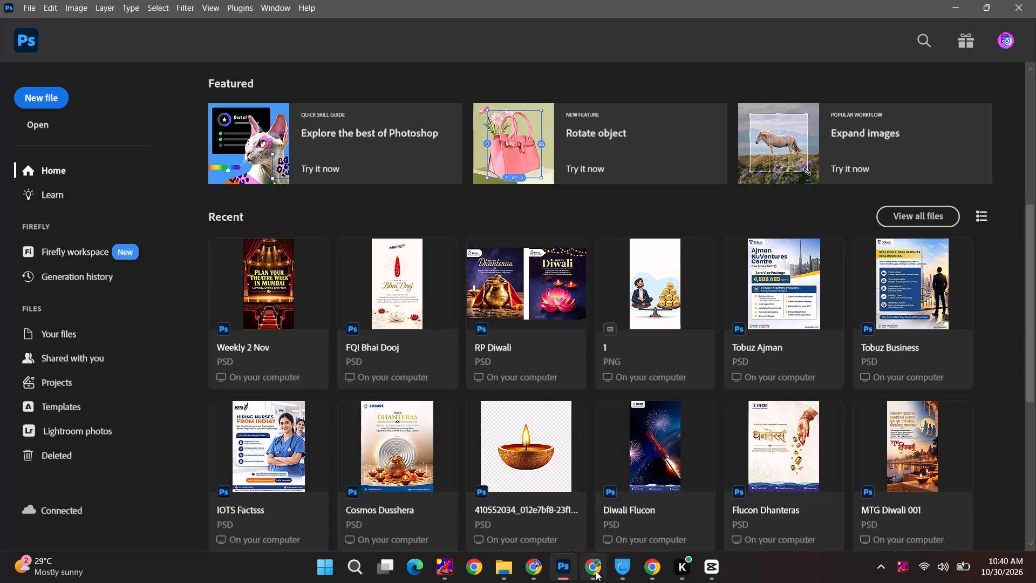
Switch to the MTG Weekly Plays 03 project in CapCut and enlarge the media library area above the timeline.
left_click(710, 561)
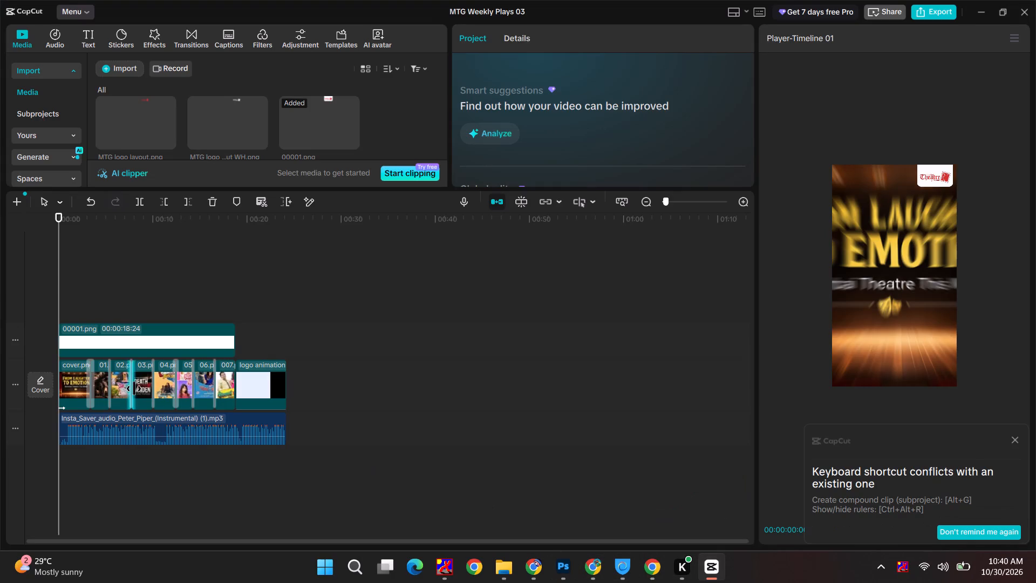
scroll(347, 174, "up", 1)
left_click_drag(348, 191, 359, 411)
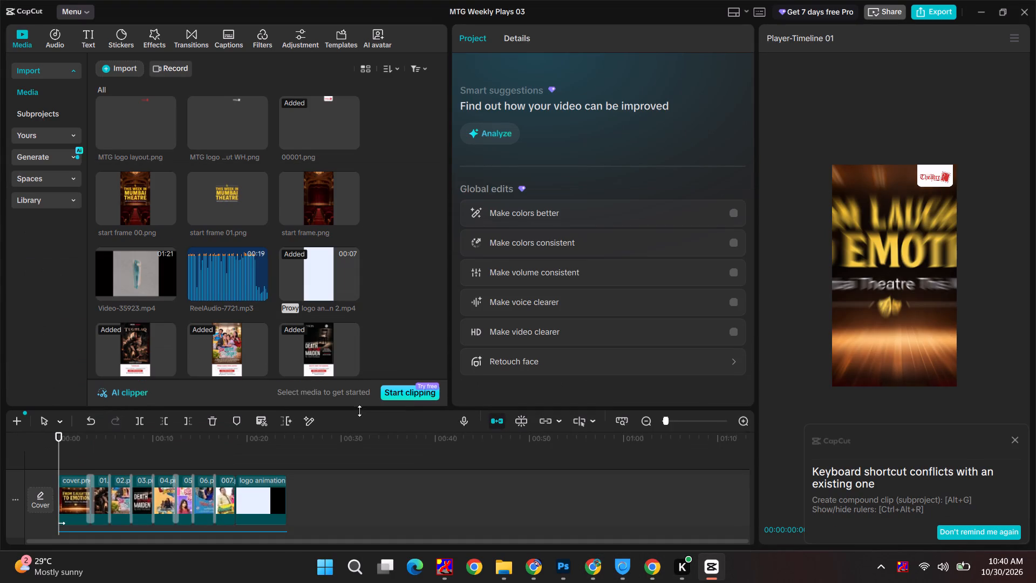
left_click_drag(359, 411, 359, 432)
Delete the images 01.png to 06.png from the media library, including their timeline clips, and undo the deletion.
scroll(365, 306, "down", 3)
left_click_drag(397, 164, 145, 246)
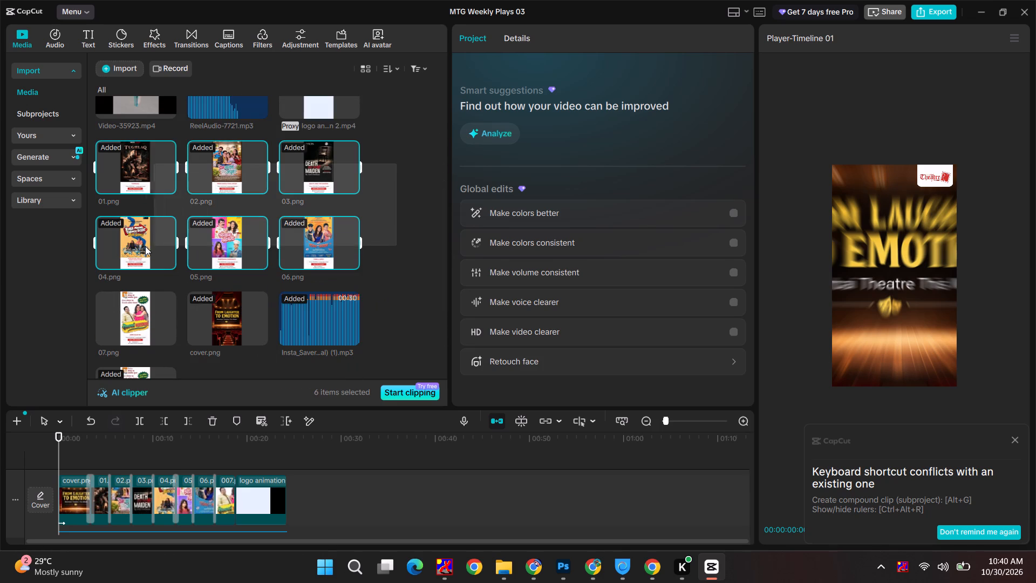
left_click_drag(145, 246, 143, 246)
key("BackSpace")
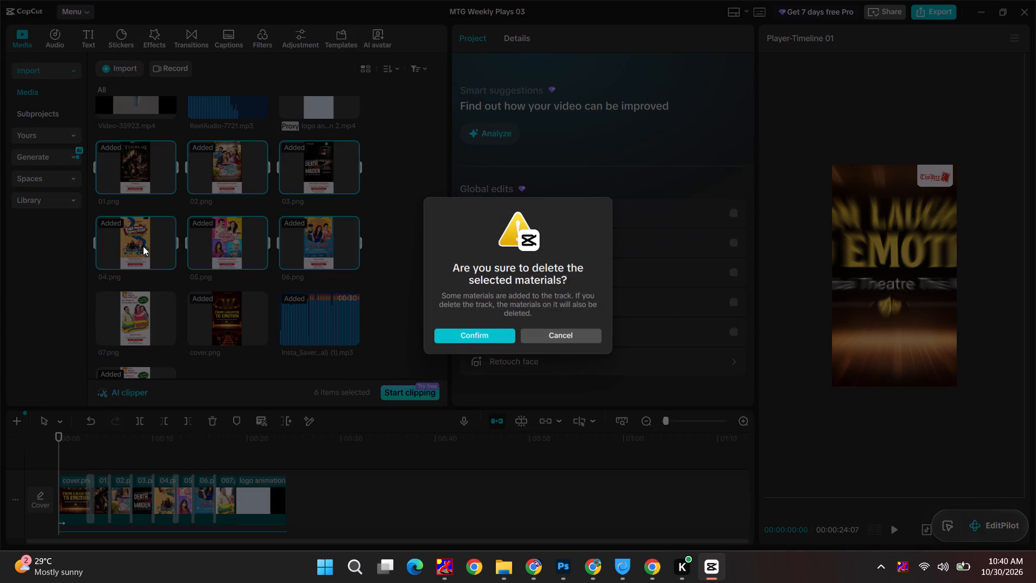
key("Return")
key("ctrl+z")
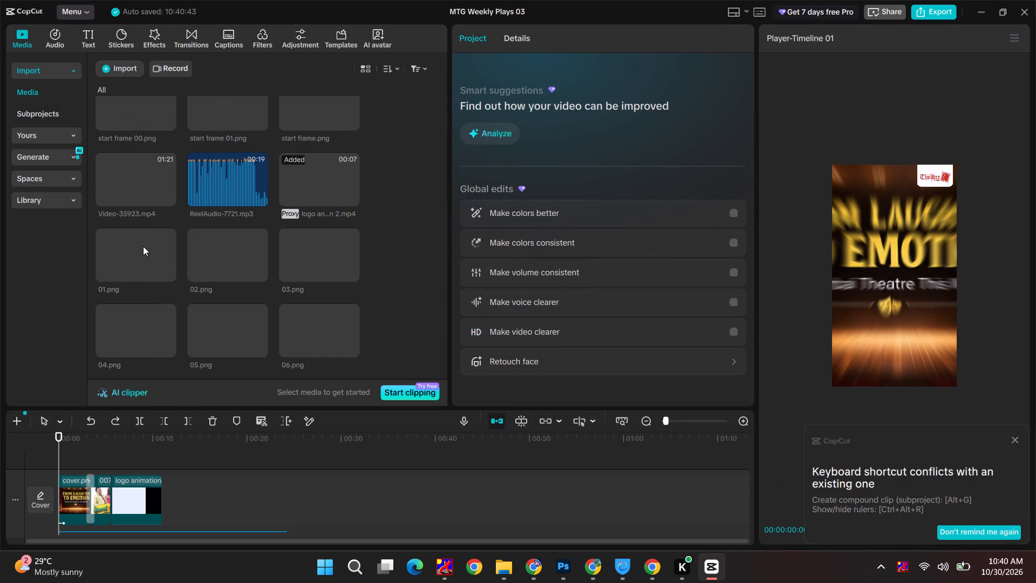
Switch to File Explorer and open the weekly plays 2 Nov folder inside MTG's Nov 2026 folder.
key("alt+Tab")
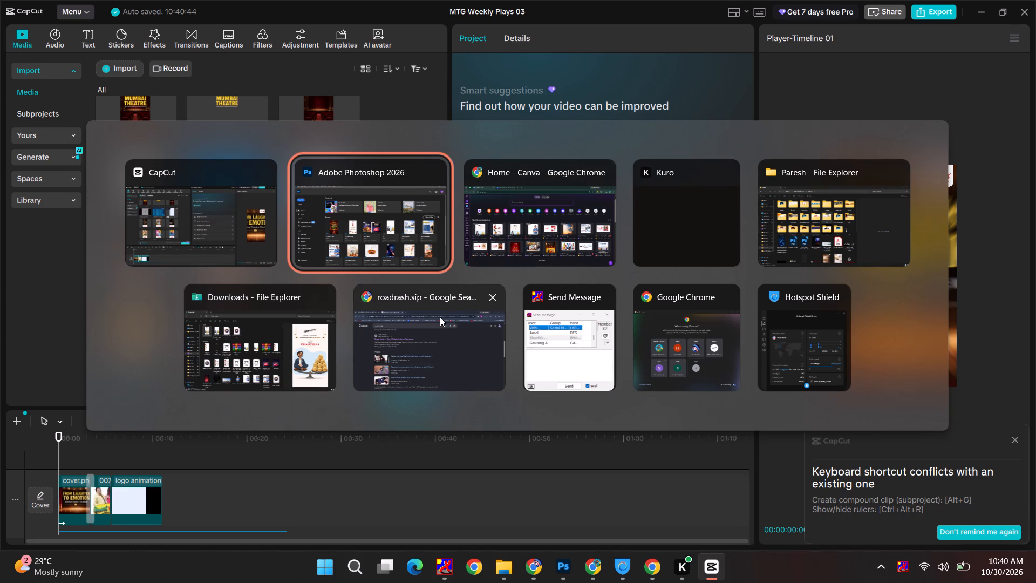
left_click(230, 362, "alt")
left_click(47, 432)
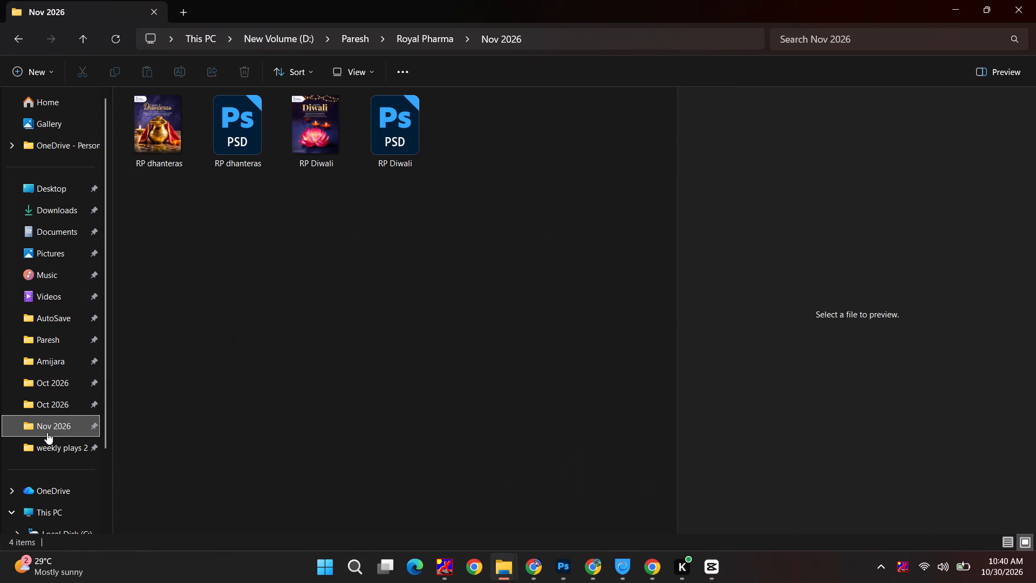
left_click(60, 407)
left_click(66, 383)
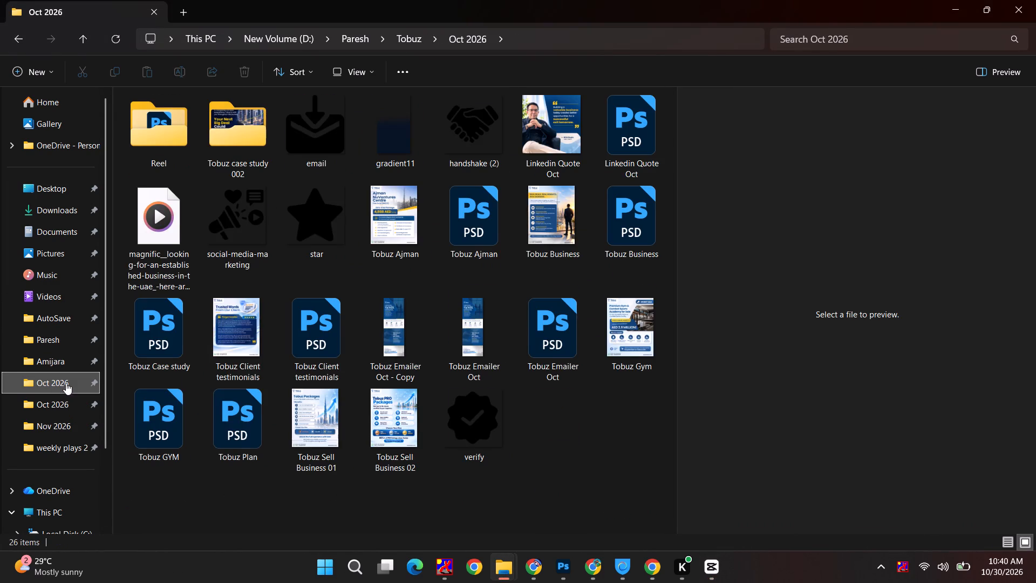
left_click(353, 37)
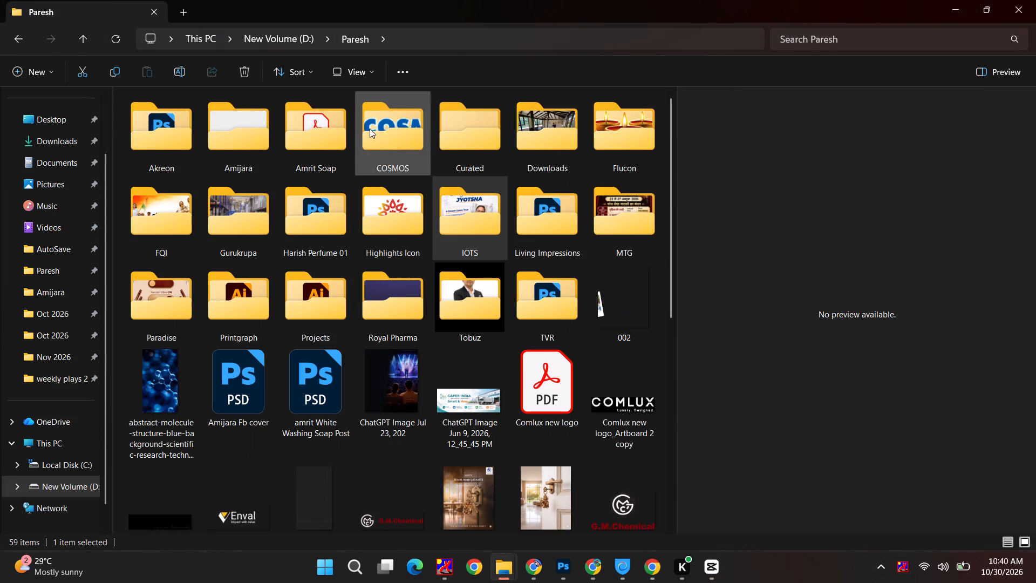
right_click(515, 316)
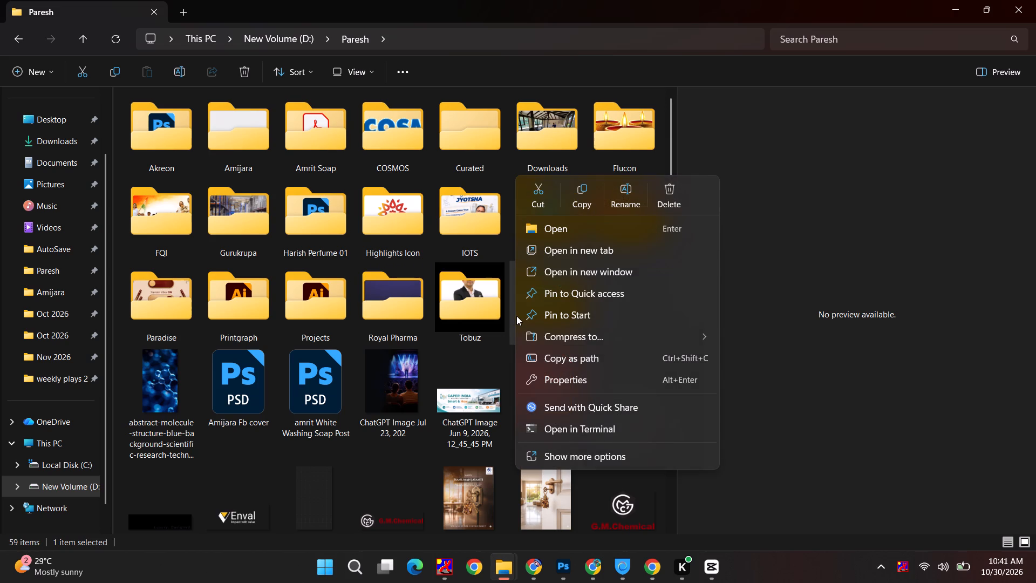
left_click(515, 269)
left_click(478, 215)
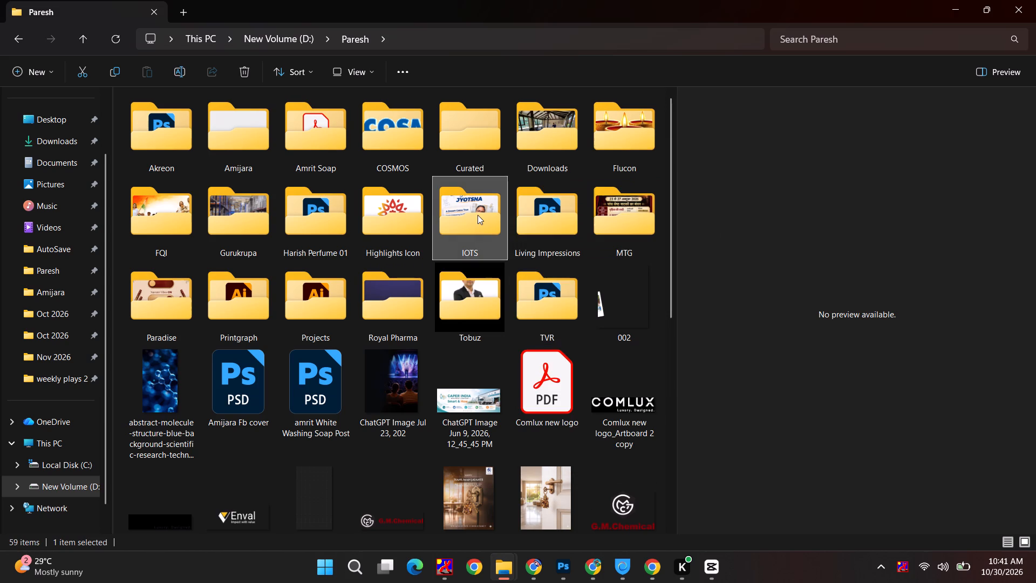
left_click(651, 226)
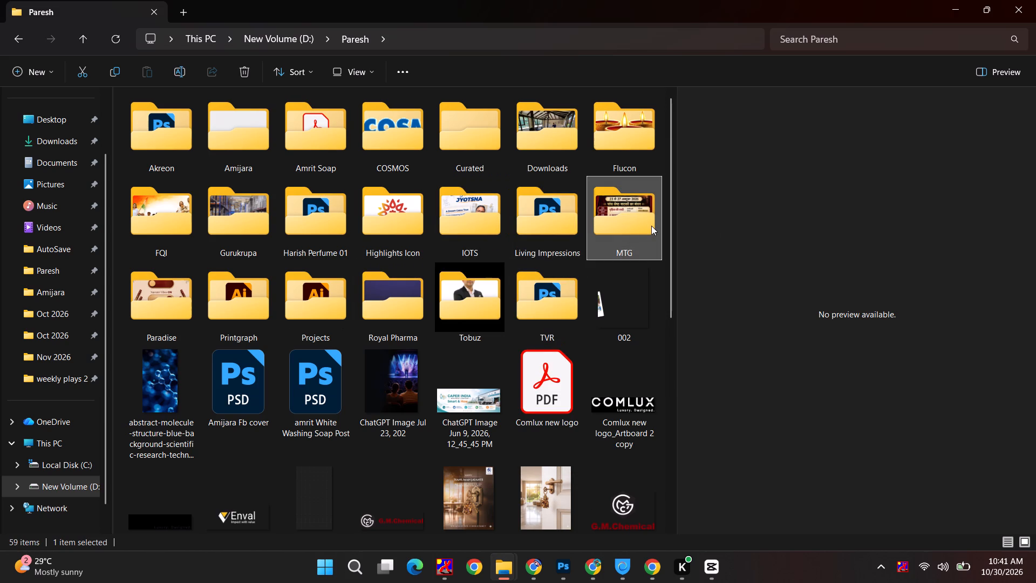
double_click(646, 226)
double_click(344, 216)
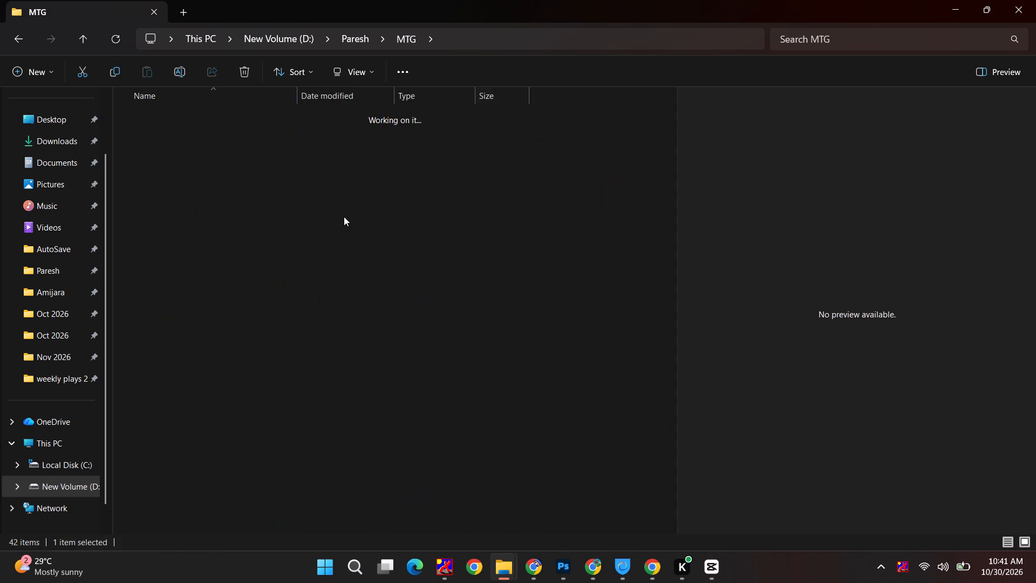
double_click(184, 152)
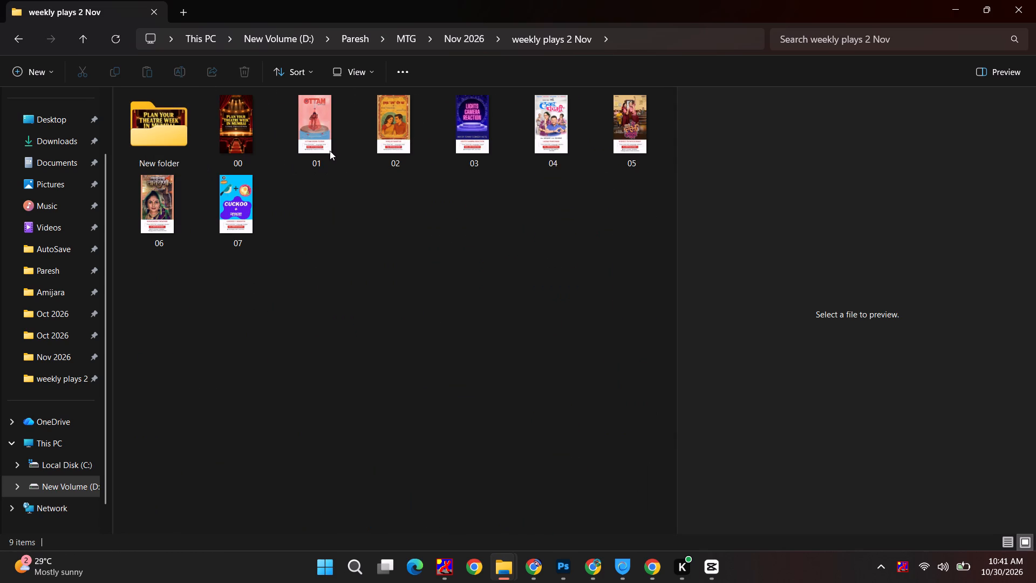
Rename the poster images 01, 02 and 03 as 001, 002 and 003.
left_click(330, 150)
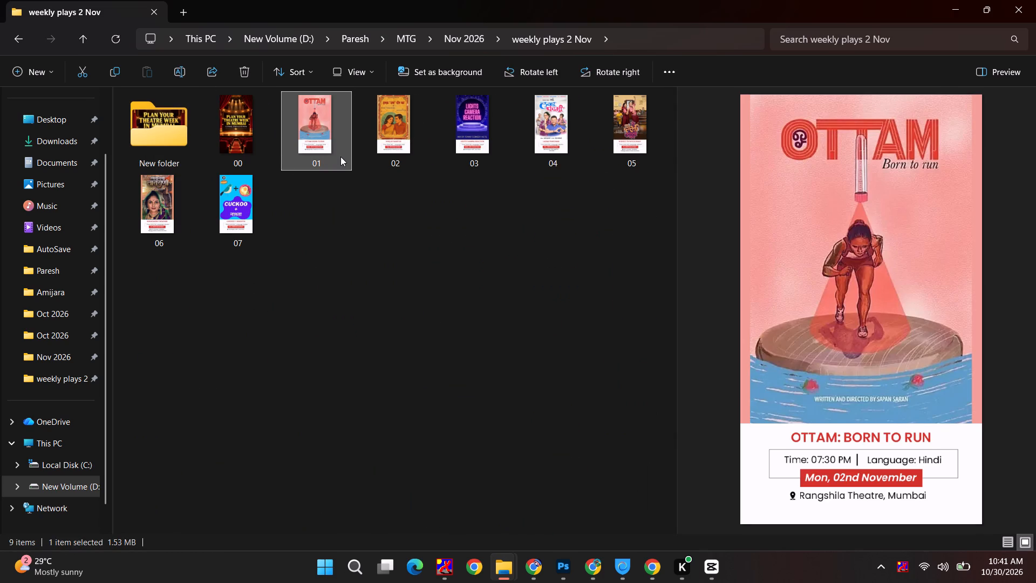
key("F2")
type("001")
key("Tab")
type("002")
key("Tab")
type("003")
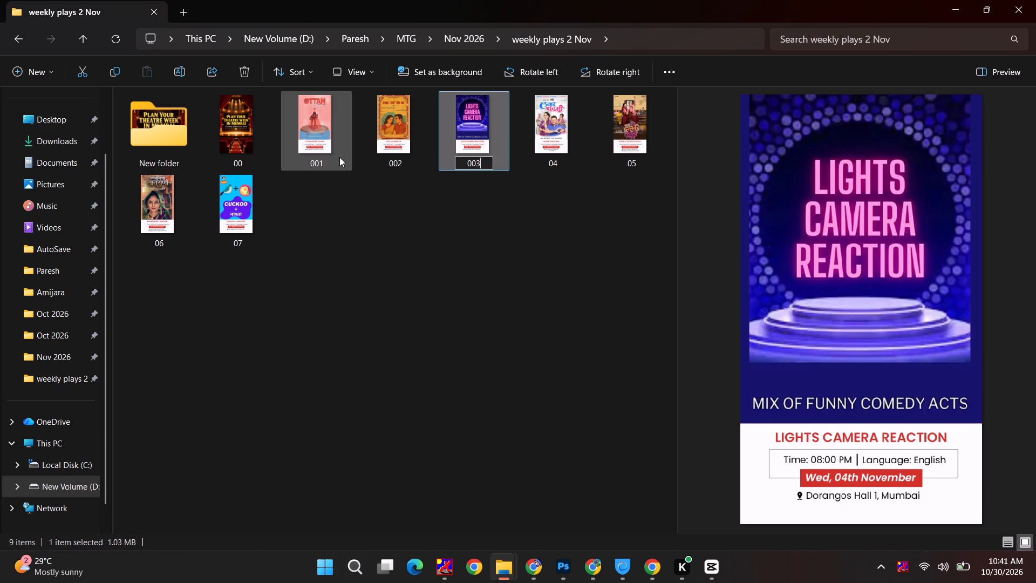
key("Tab")
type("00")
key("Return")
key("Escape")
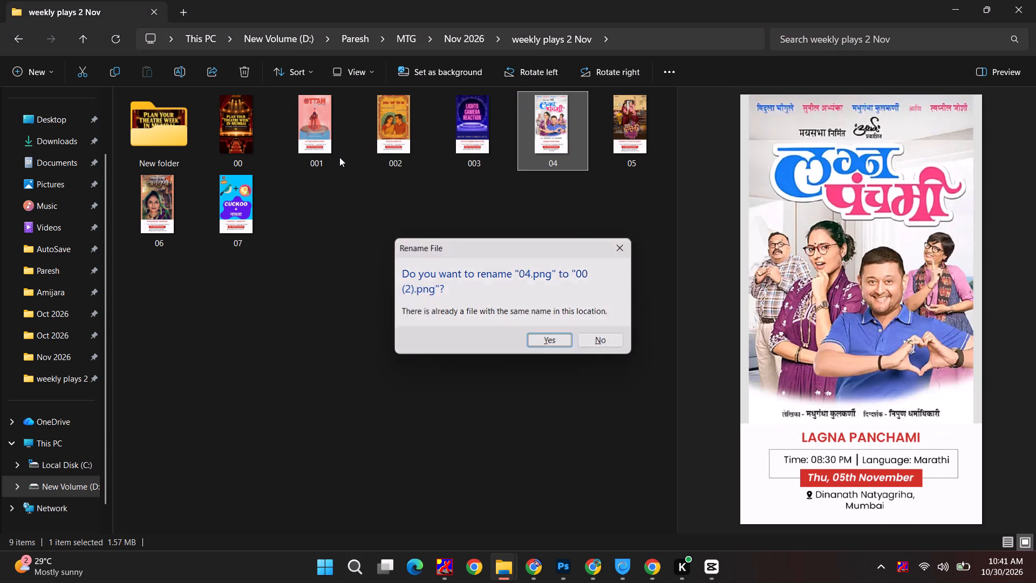
Rename the poster images 04, 05, 06 and 07 as 004, 005, 006 and 007.
key("F2")
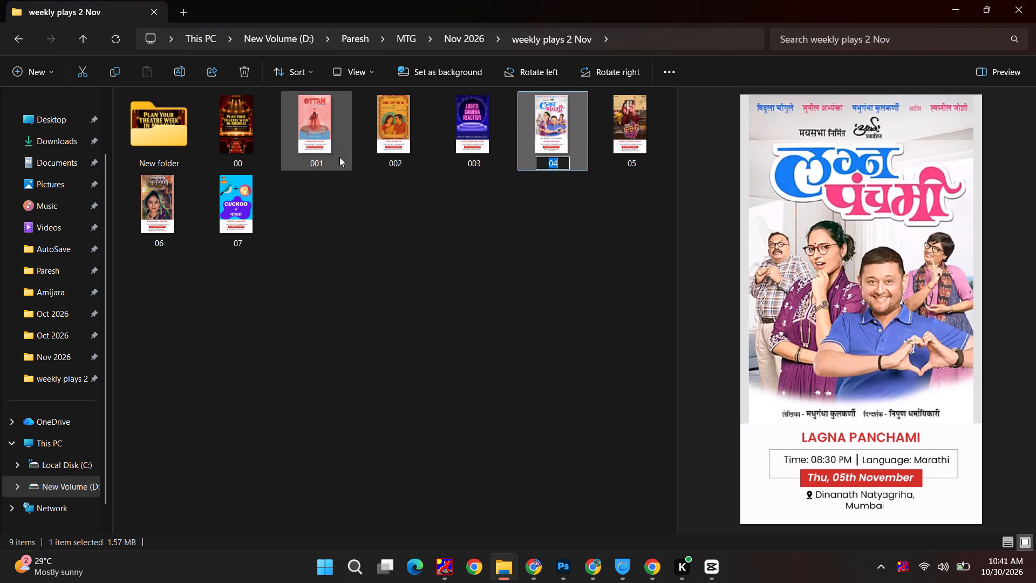
type("004")
key("Tab")
type("005")
key("Tab")
type("006")
key("Tab")
type("007")
key("Return")
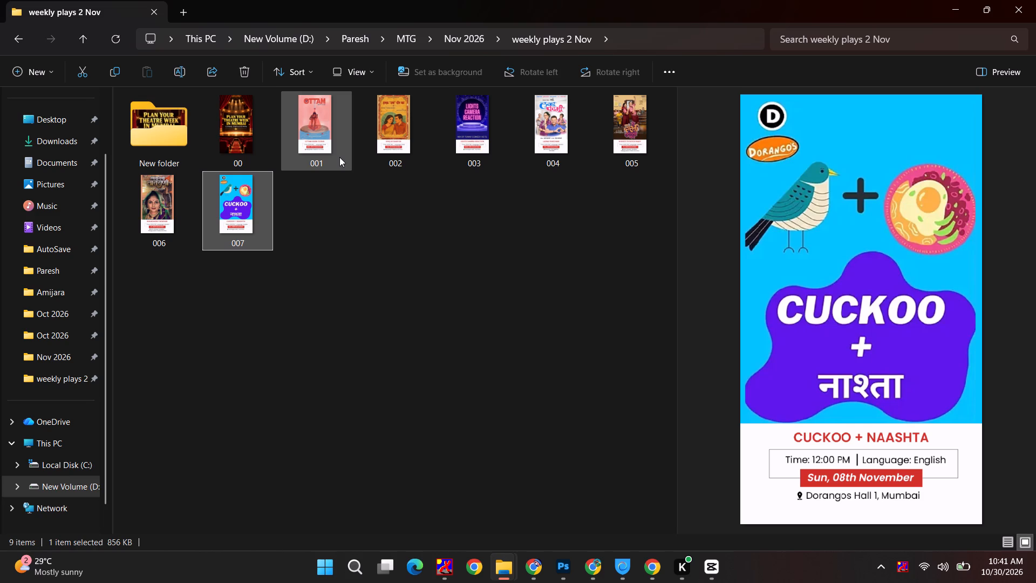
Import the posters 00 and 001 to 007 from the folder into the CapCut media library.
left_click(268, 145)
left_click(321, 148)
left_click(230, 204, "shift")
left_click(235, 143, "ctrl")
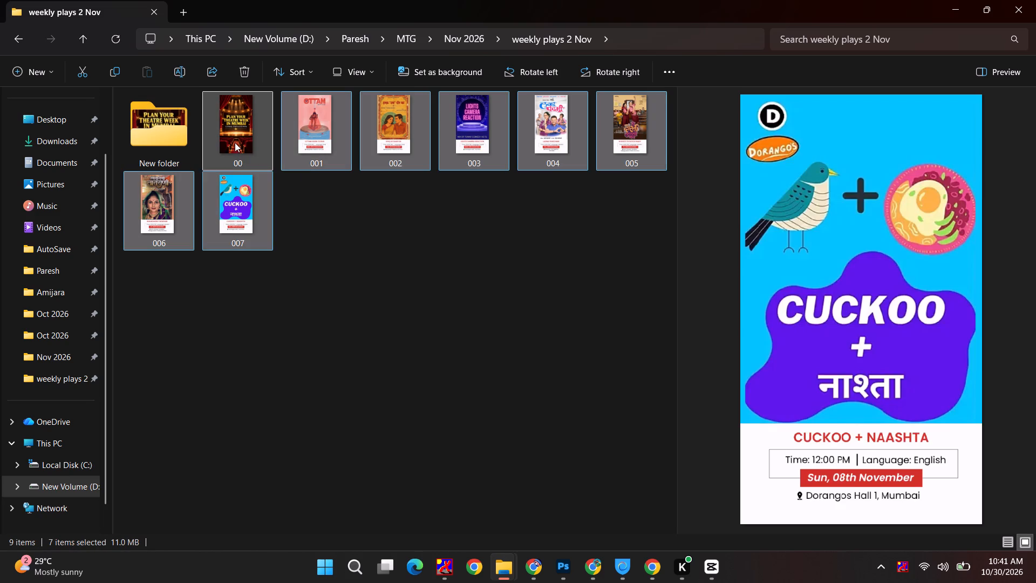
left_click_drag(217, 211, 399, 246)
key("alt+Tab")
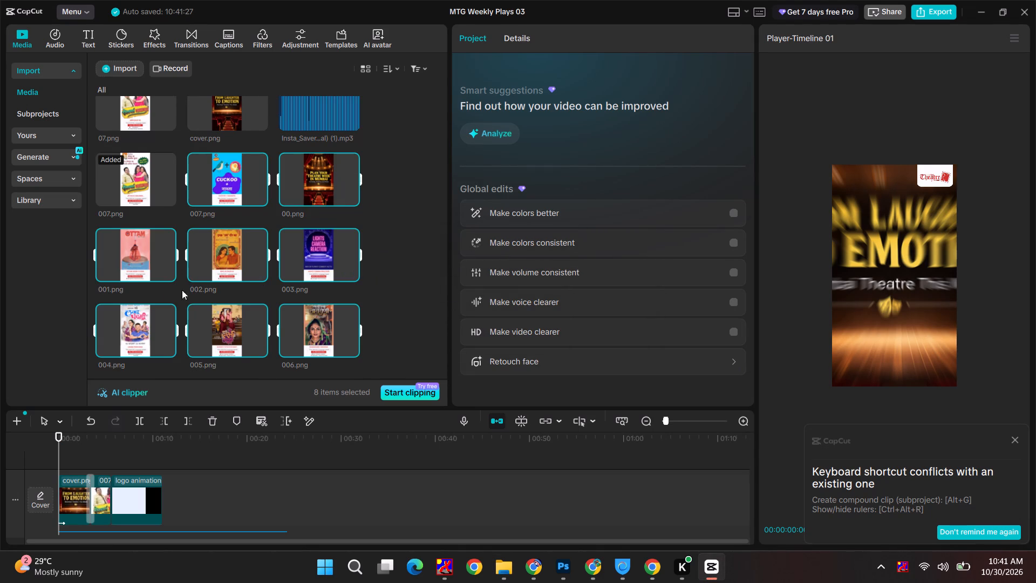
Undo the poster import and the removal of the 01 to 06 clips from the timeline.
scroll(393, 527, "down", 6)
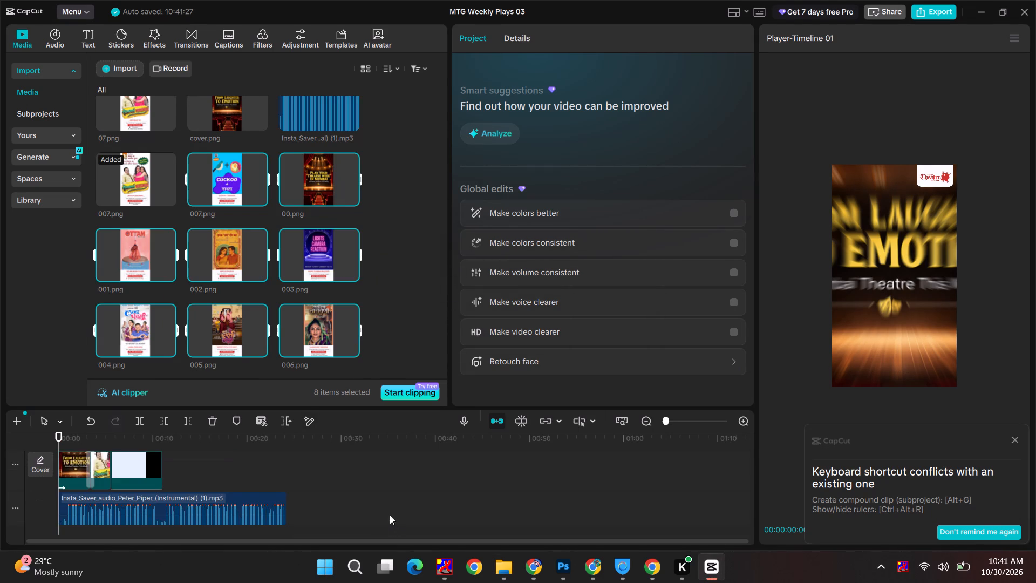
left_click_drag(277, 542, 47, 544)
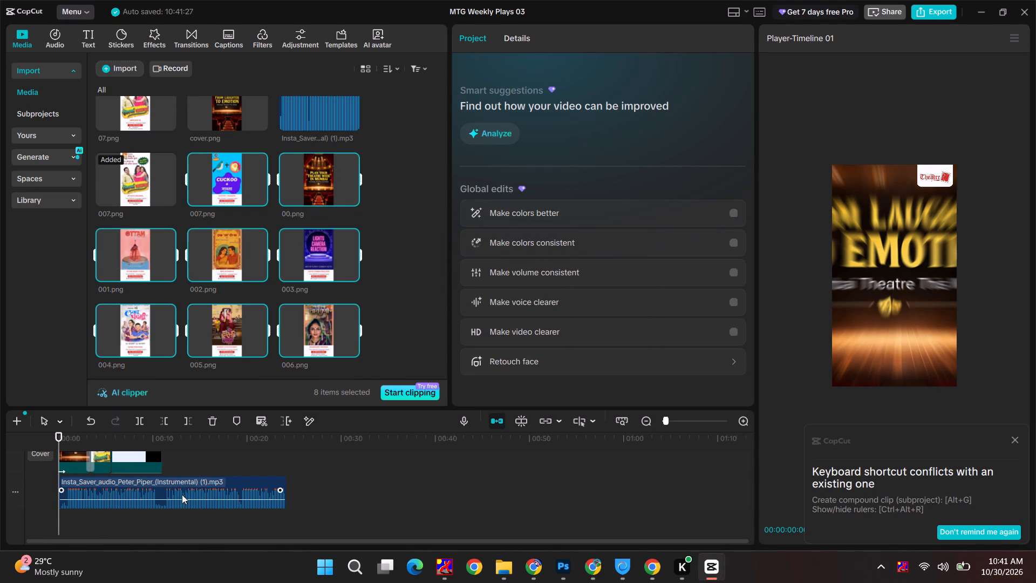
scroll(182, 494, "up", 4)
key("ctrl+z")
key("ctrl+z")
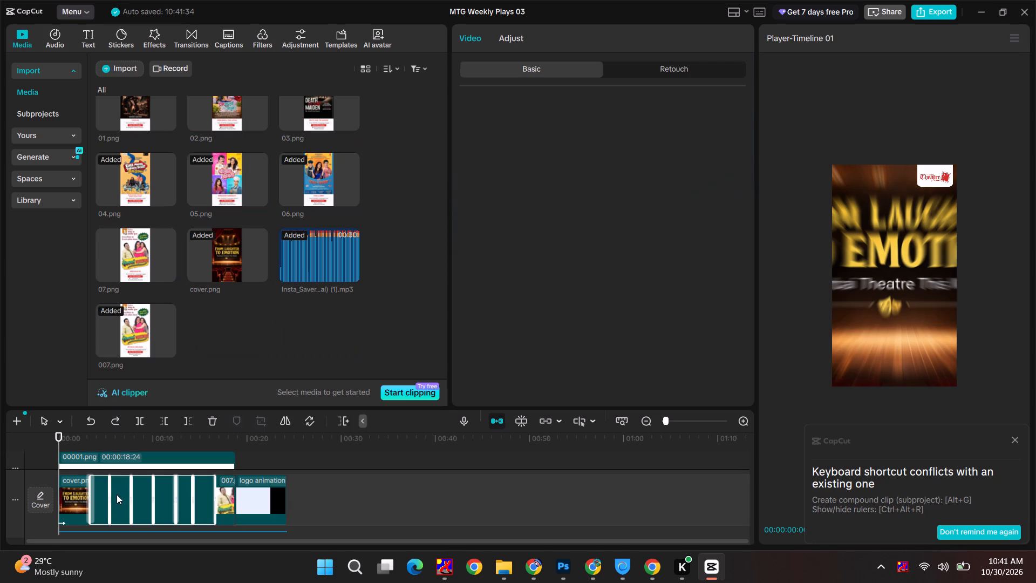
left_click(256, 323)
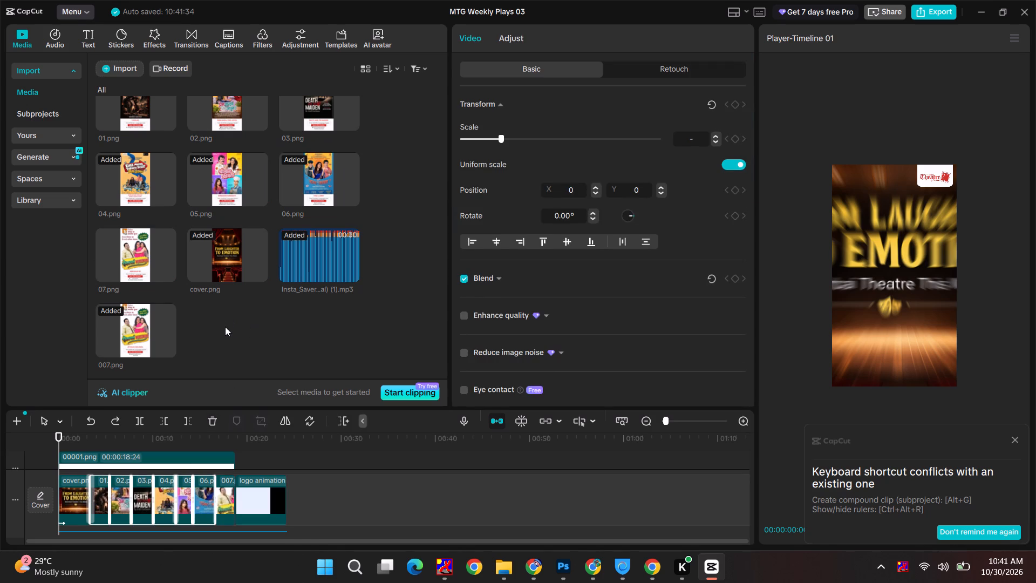
Import the posters 00 and 001 to 007 from File Explorer into the CapCut media library again.
key("alt+Tab")
left_click_drag(231, 168, 246, 321)
key("alt+Tab")
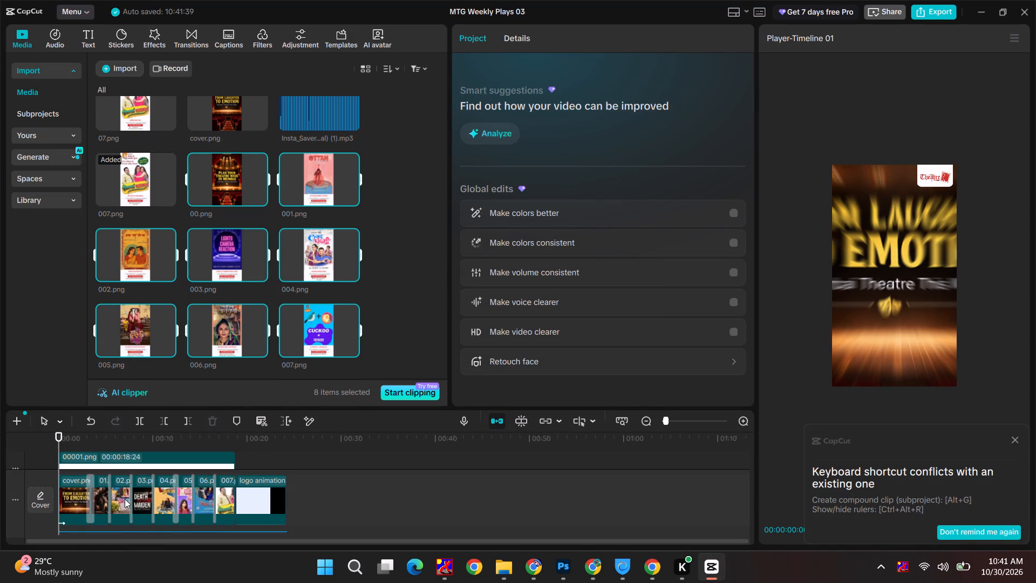
Replace the cover.png clip at the start of the timeline with 00.png, keeping the original video effect.
left_click(234, 189)
left_click_drag(232, 182, 64, 496)
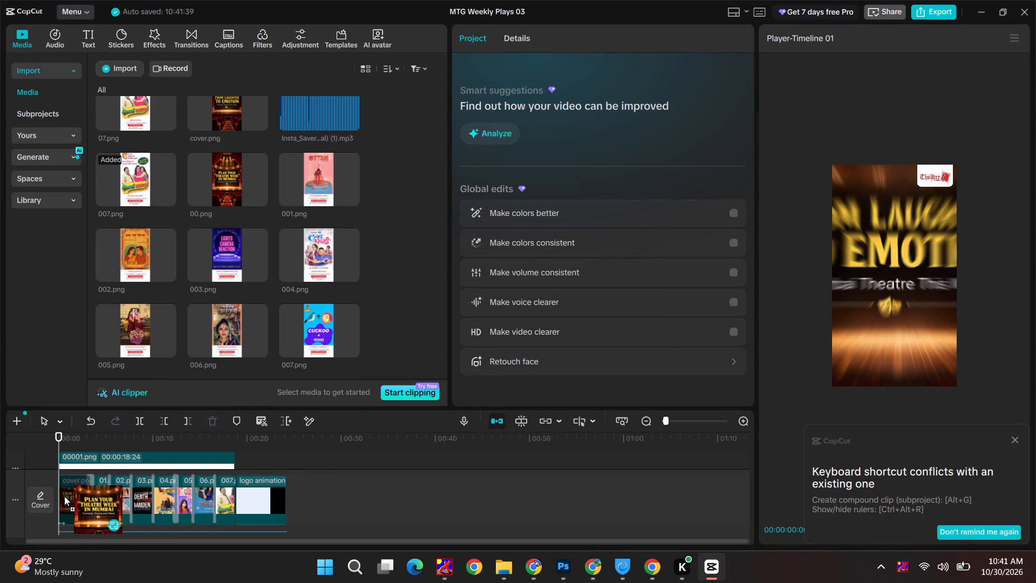
left_click_drag(64, 496, 64, 496)
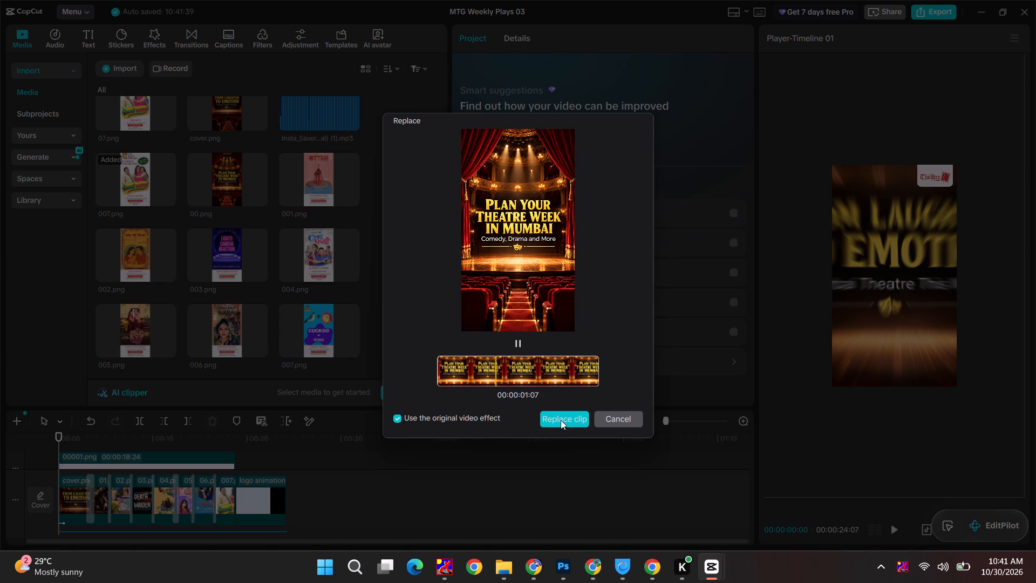
left_click(561, 420)
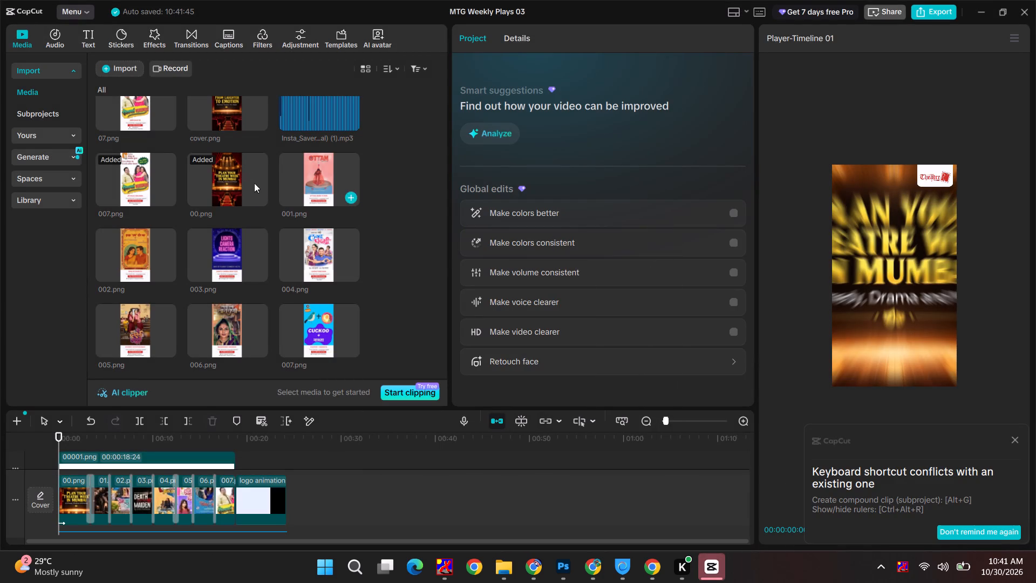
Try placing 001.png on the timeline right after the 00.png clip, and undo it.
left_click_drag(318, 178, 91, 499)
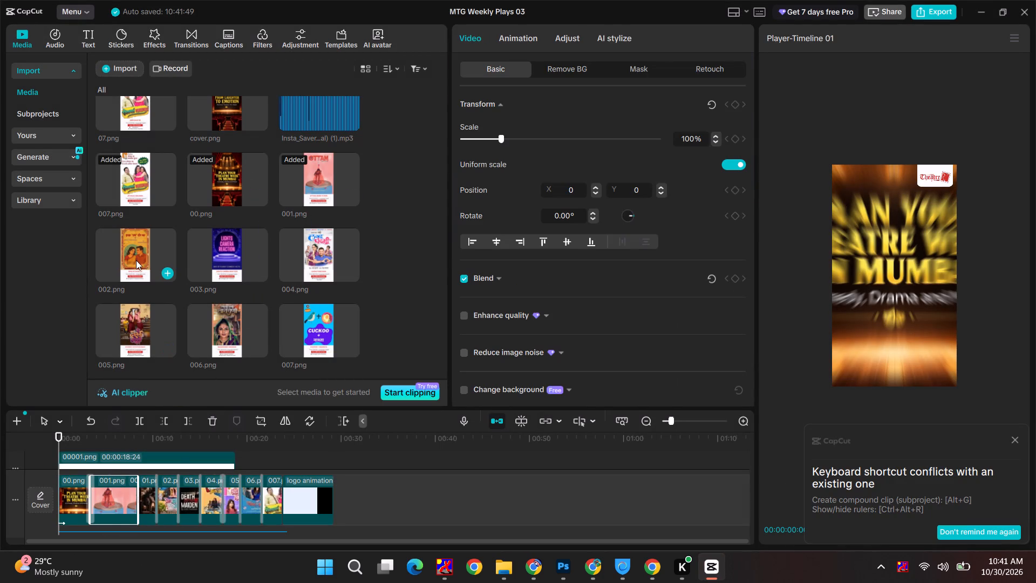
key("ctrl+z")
Replace the 01.png clip on the timeline with 001.png, keeping the original video effect.
scroll(133, 507, "up", 10, "ctrl")
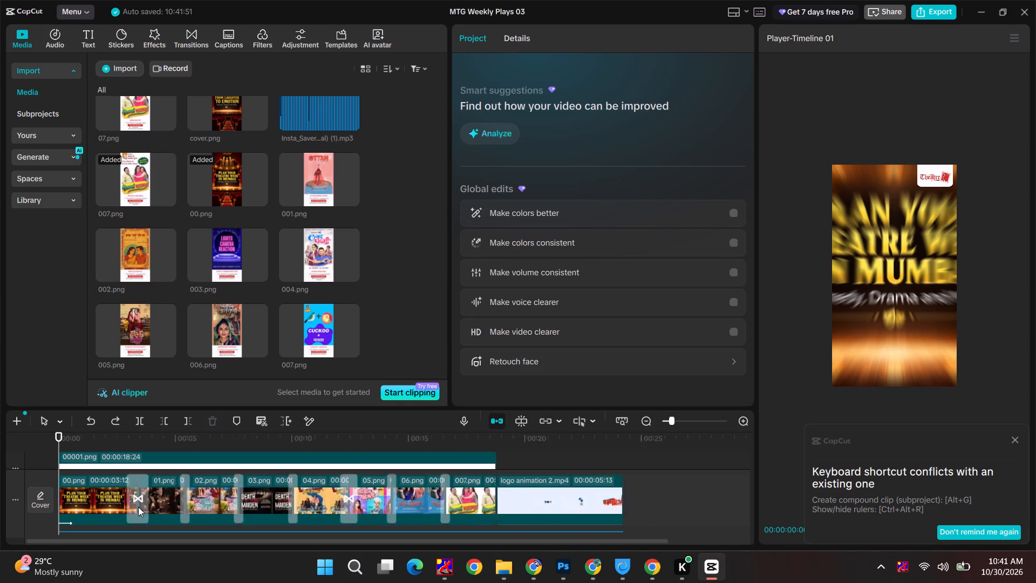
scroll(138, 507, "up", 9, "ctrl")
left_click_drag(337, 183, 267, 487)
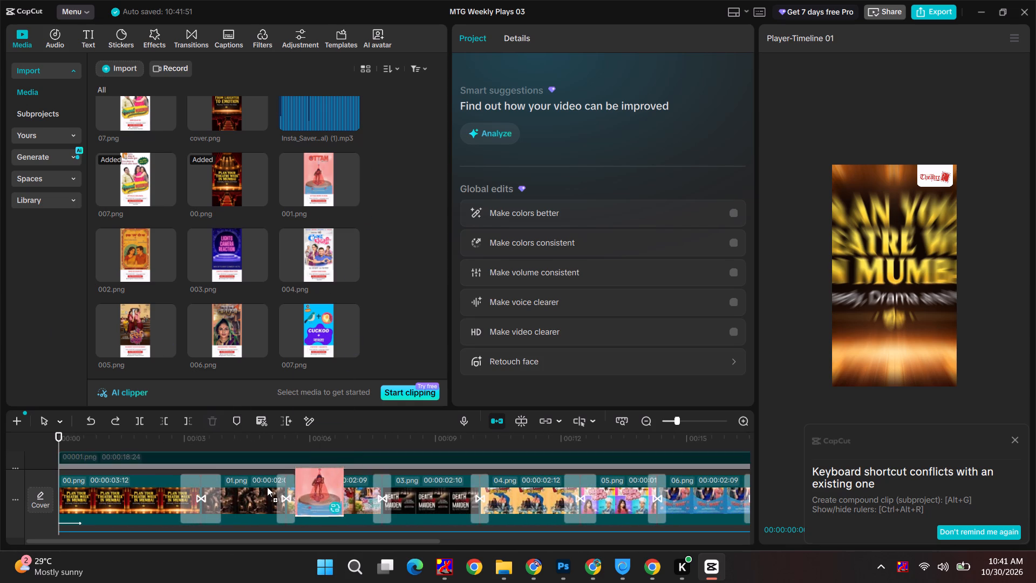
left_click_drag(267, 487, 224, 502)
left_click(552, 416)
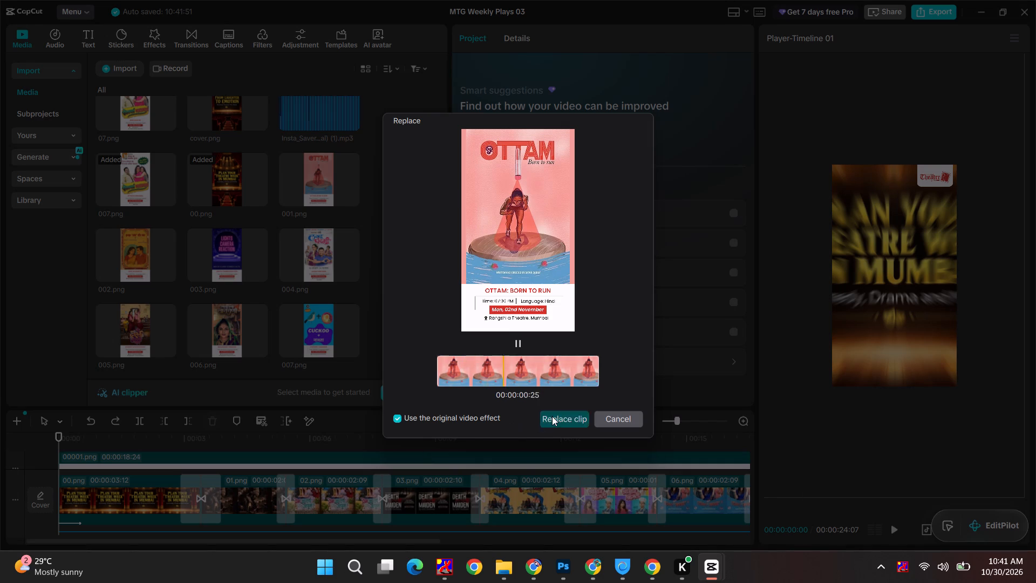
Replace the 02.png clip on the timeline with 002.png, keeping the original video effect.
left_click_drag(131, 255, 329, 493)
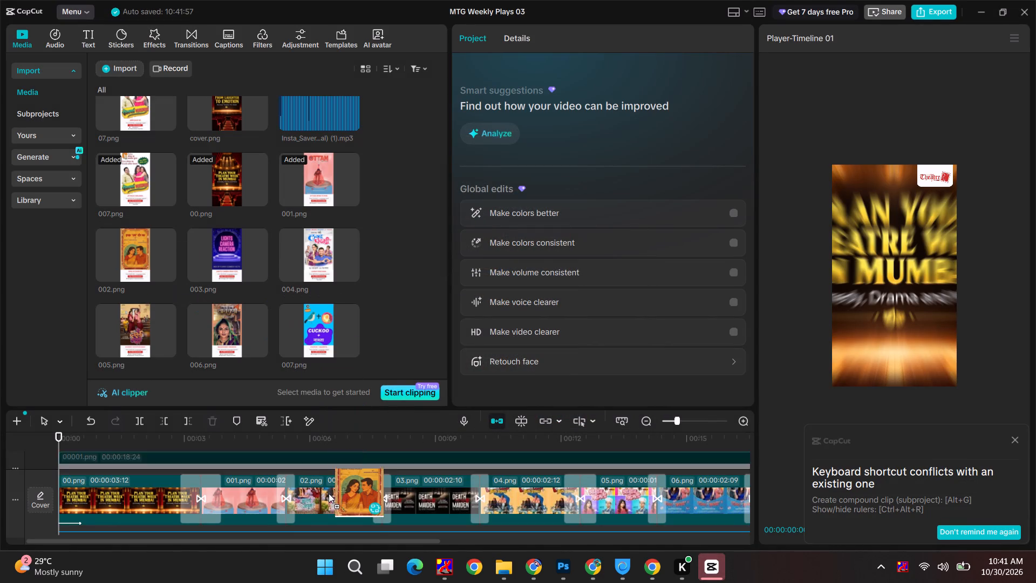
left_click_drag(329, 493, 324, 499)
left_click(563, 415)
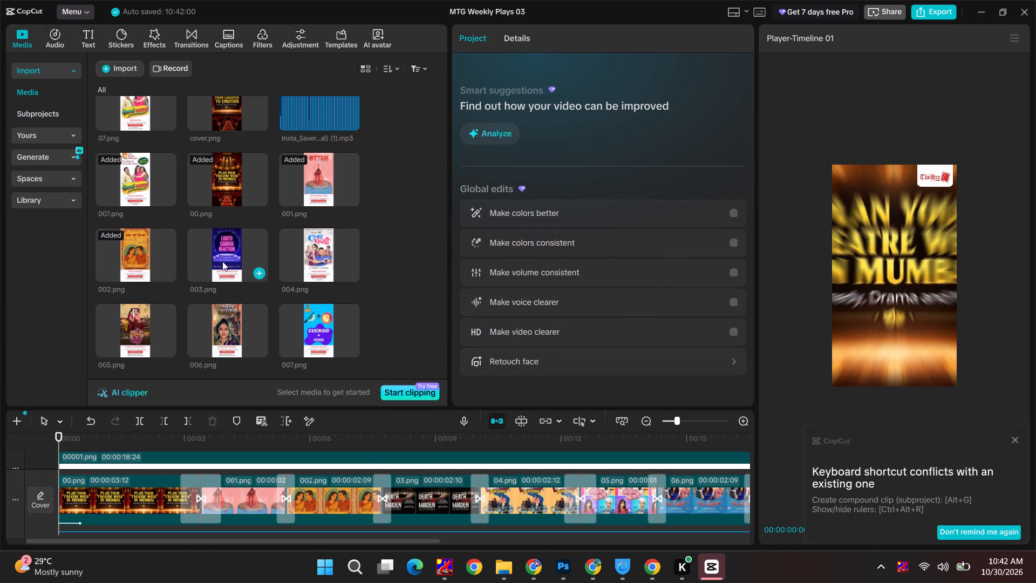
Replace the 03.png clip on the timeline with 003.png, keeping the original video effect.
left_click_drag(222, 261, 410, 493)
left_click(567, 421)
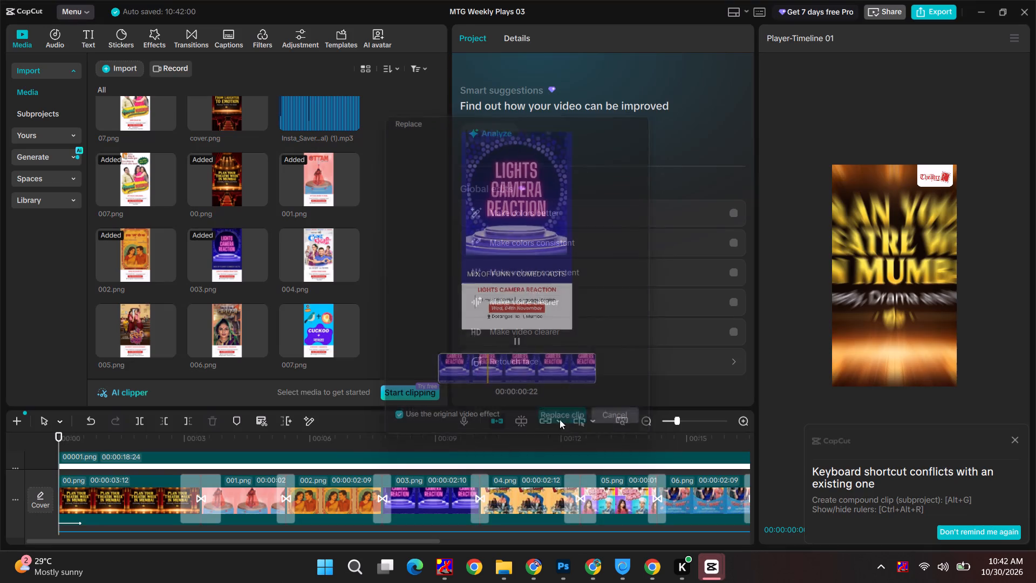
Replace the 04.png clip on the timeline with 004.png, keeping the original video effect.
left_click_drag(302, 257, 521, 486)
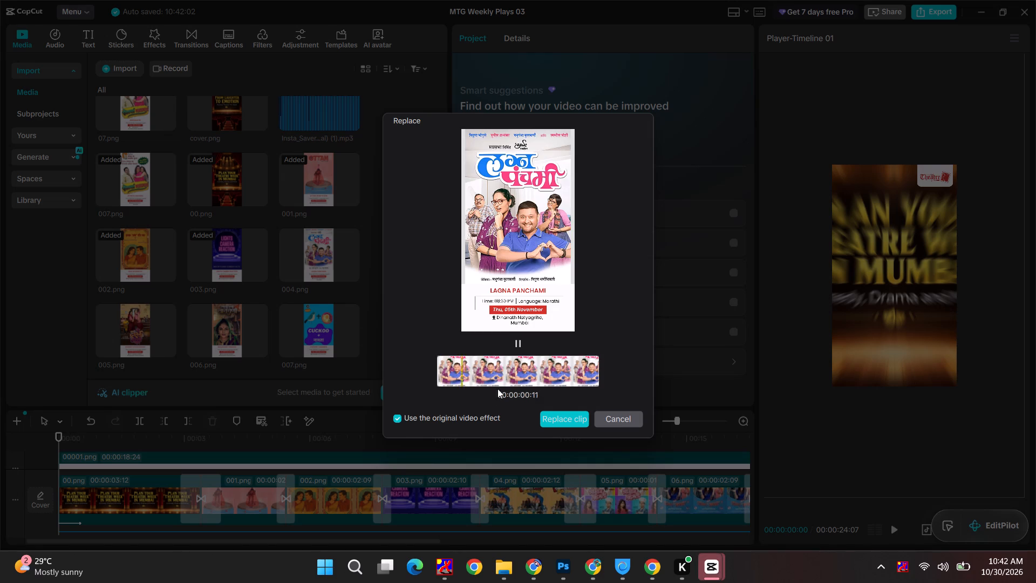
left_click(563, 419)
Replace the 05.png clip on the timeline with 005.png, keeping the original video effect.
left_click_drag(135, 325, 598, 477)
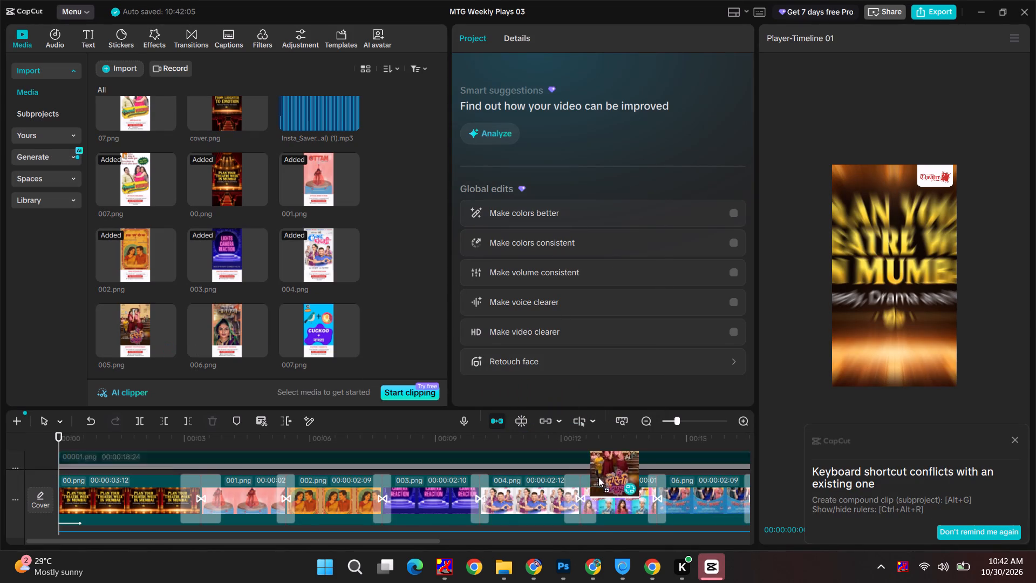
left_click_drag(598, 477, 609, 509)
left_click(550, 420)
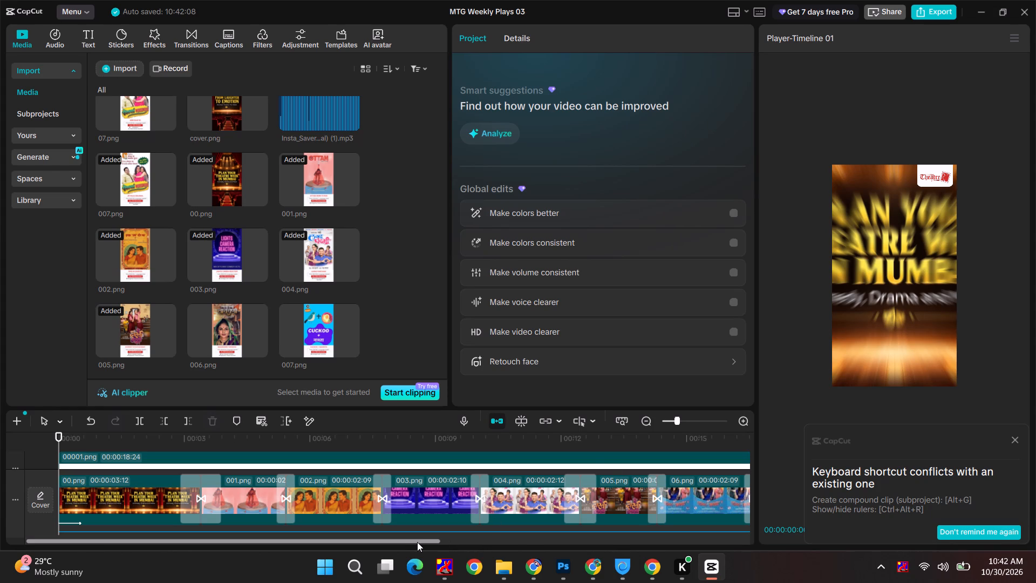
Replace the 06.png clip on the timeline with 006.png, keeping the original video effect.
left_click_drag(413, 543, 560, 533)
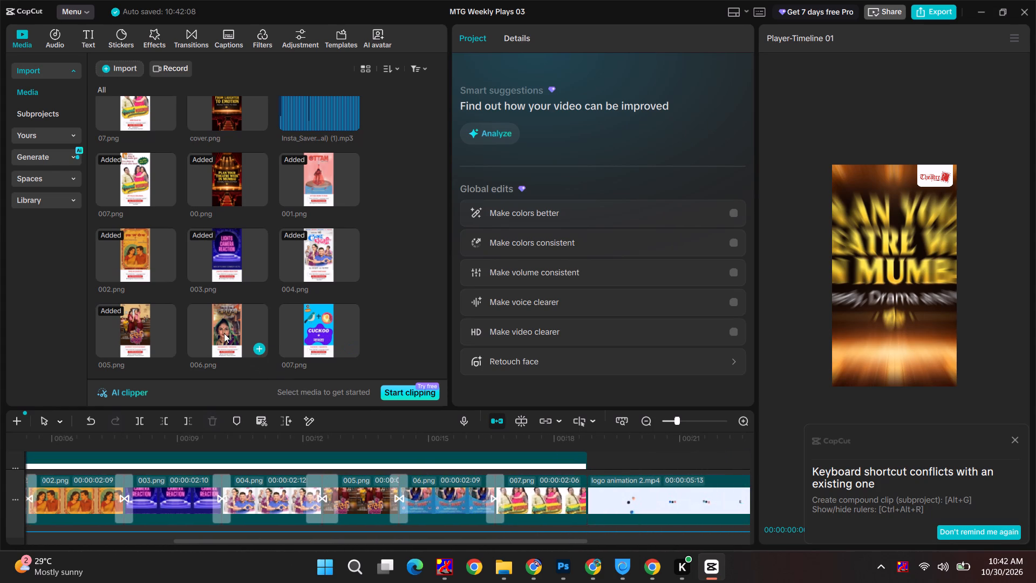
left_click_drag(224, 329, 449, 519)
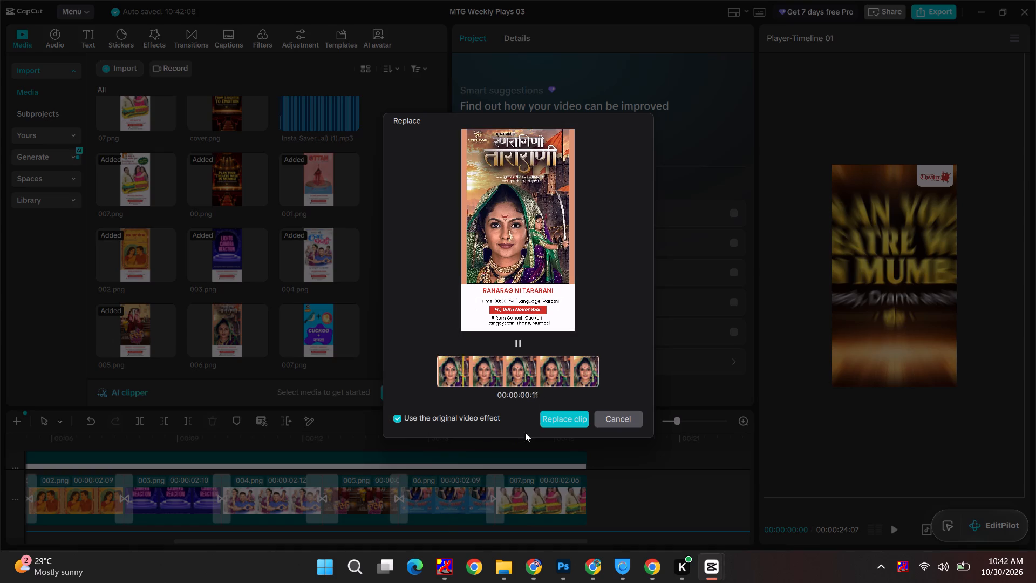
left_click(554, 418)
Replace the old 007.png clip before the logo animation with the new Cuckoo + Naashta 007.png, keeping the original video effect.
left_click_drag(317, 337, 486, 499)
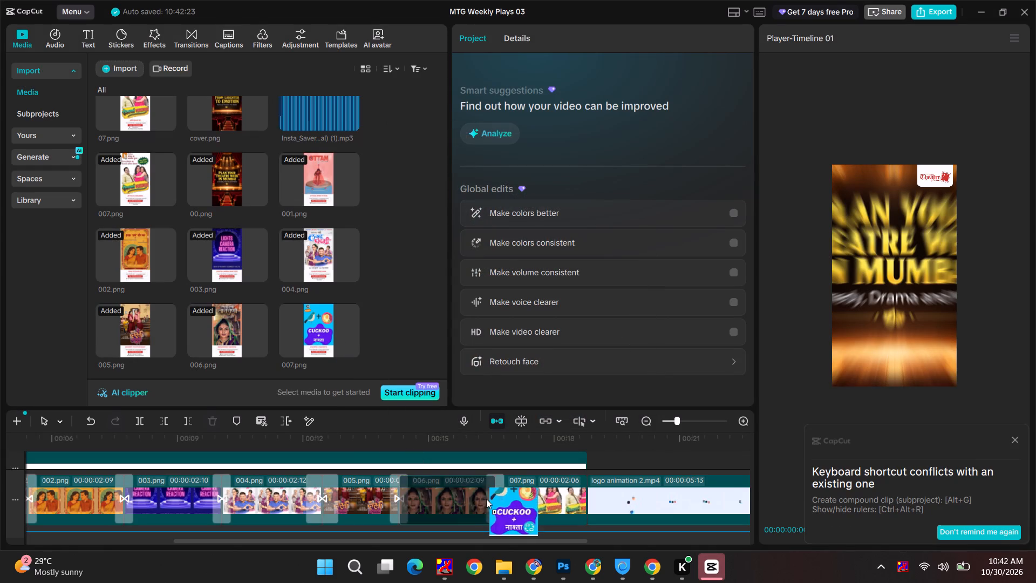
left_click_drag(486, 499, 538, 503)
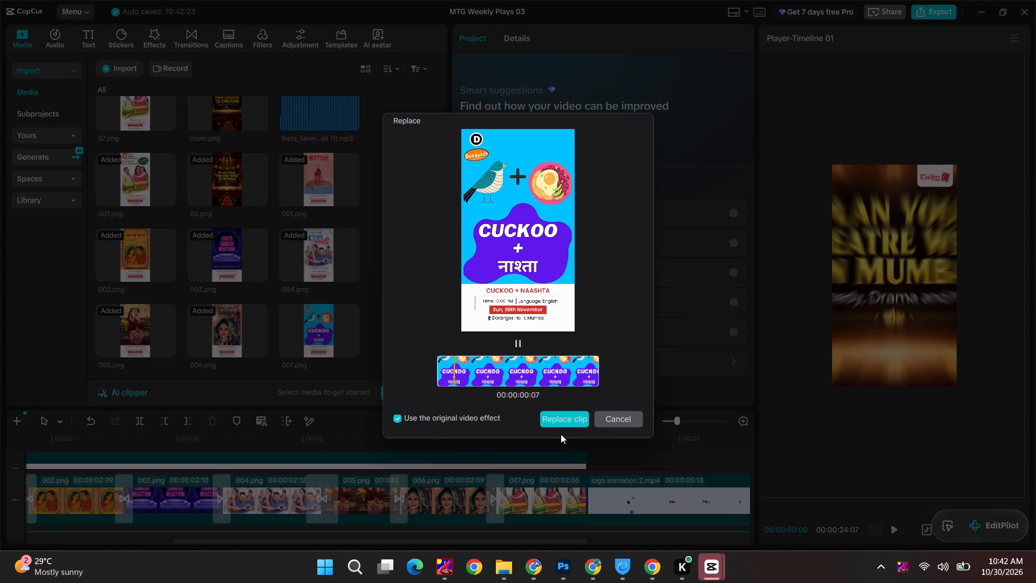
left_click(561, 422)
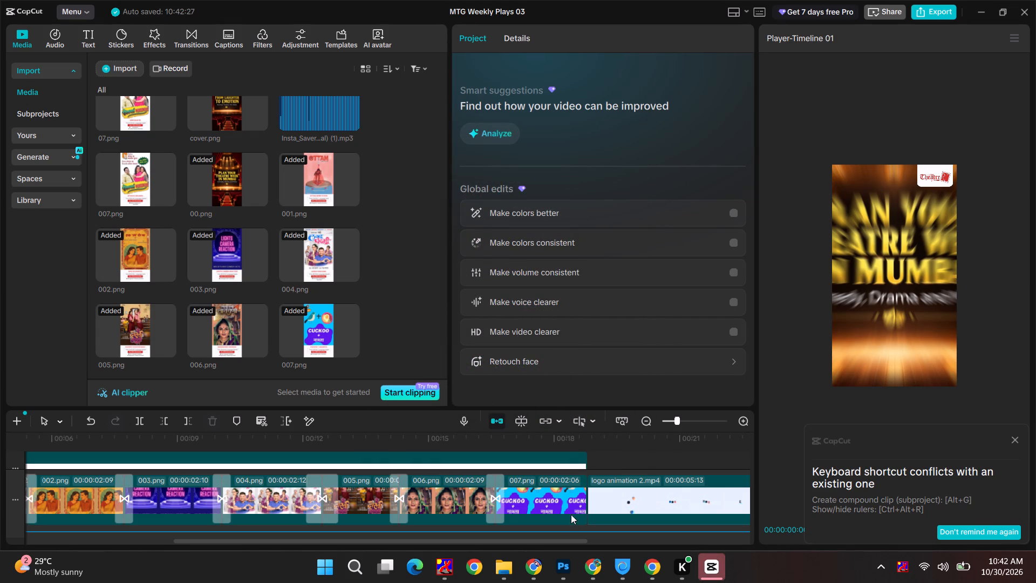
Return the playhead to the start of the timeline and play the video to review the replaced posters.
left_click_drag(308, 442, 0, 457)
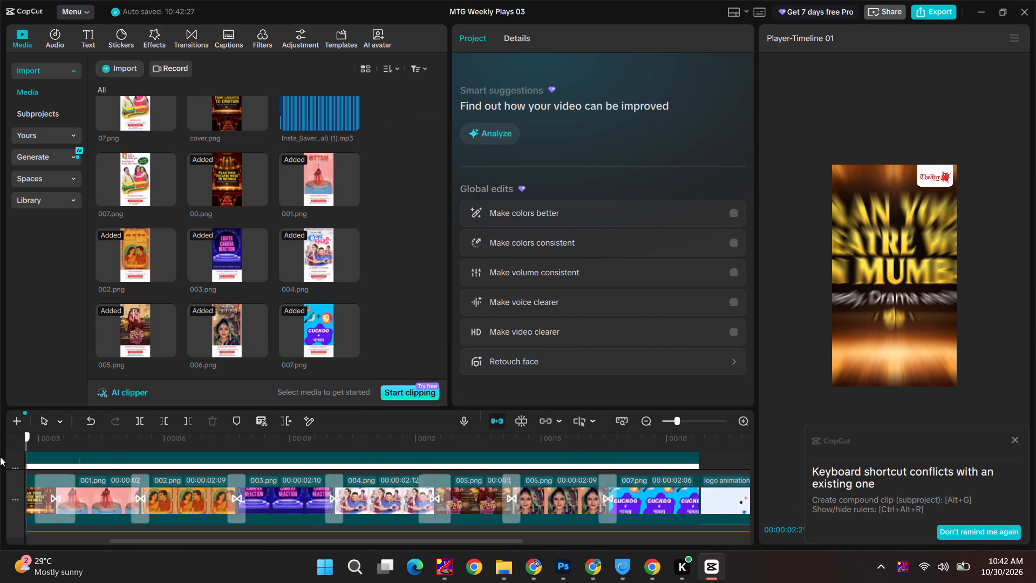
left_click_drag(0, 457, 0, 462)
key("space")
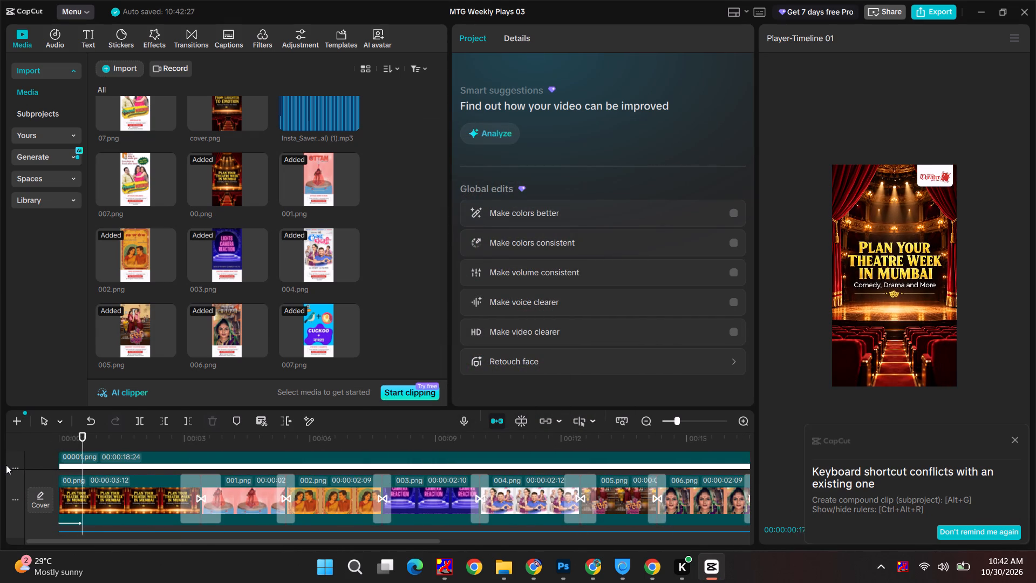
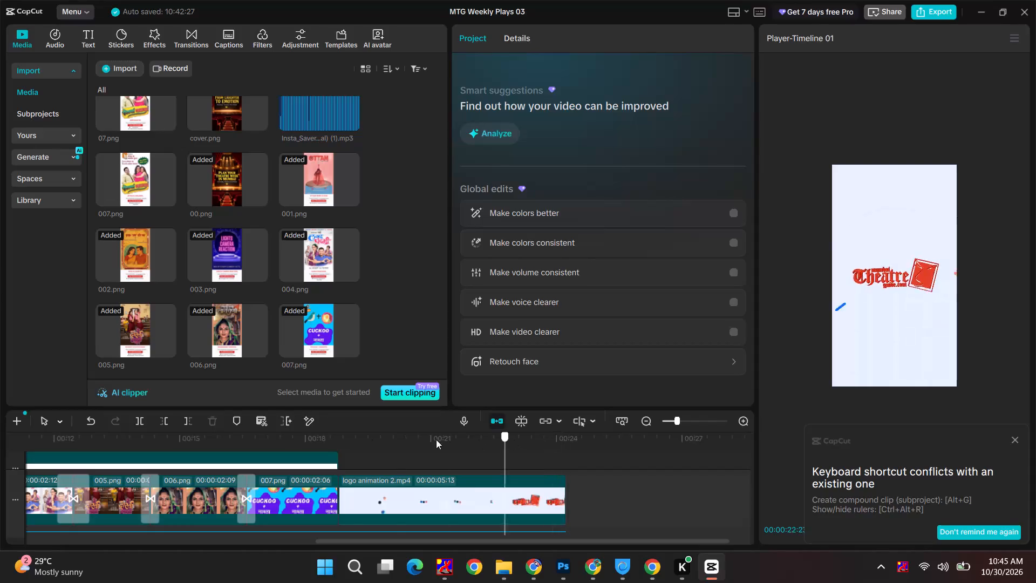
Return the playhead to the start and delete the Peter Piper (Instrumental) mp3 audio clip from the timeline.
left_click_drag(436, 439, 0, 456)
scroll(168, 458, "down", 5)
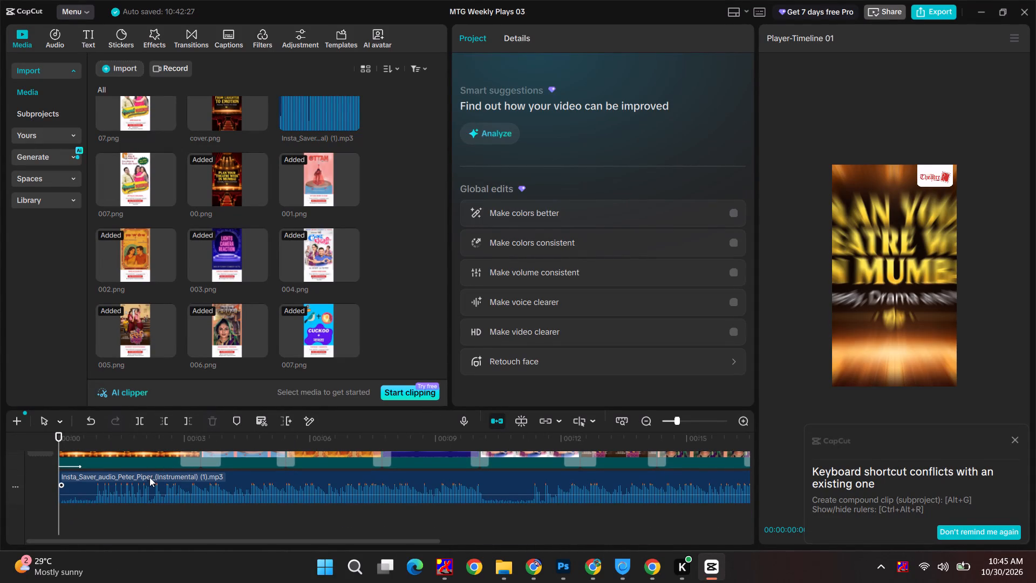
left_click(144, 487)
key("BackSpace")
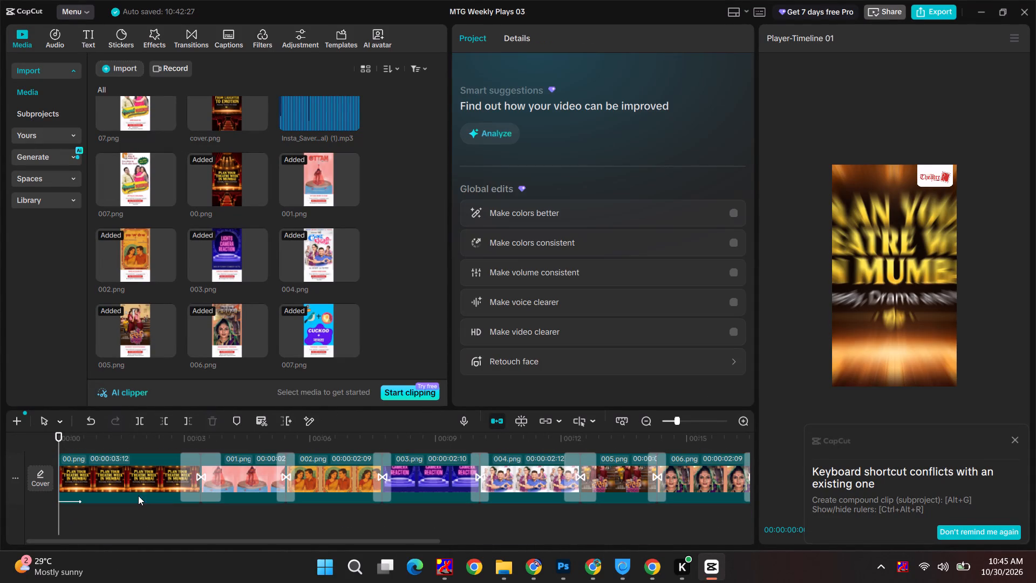
Switch from CapCut to the weekly plays 2 Nov folder in File Explorer.
key("alt+Tab")
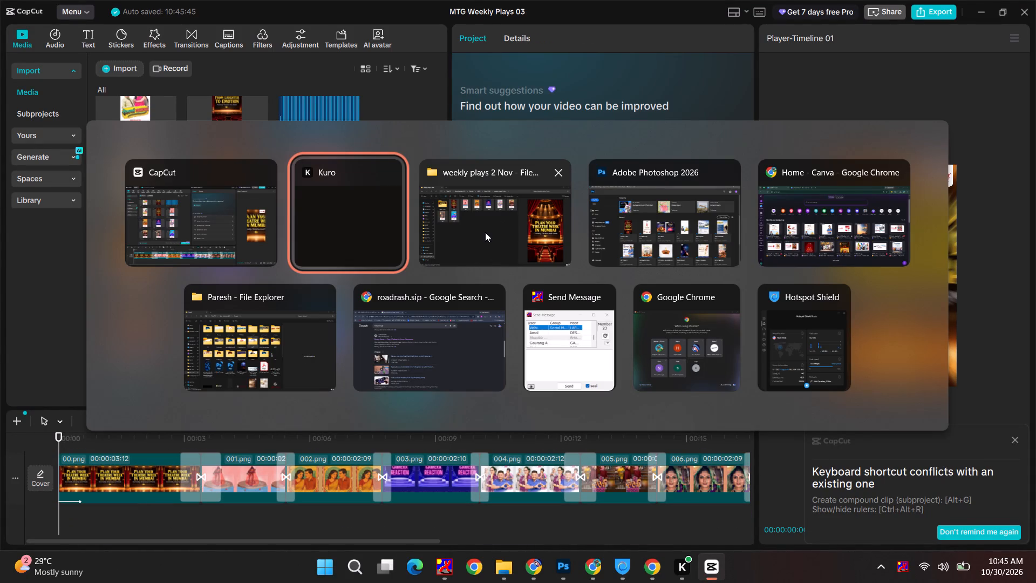
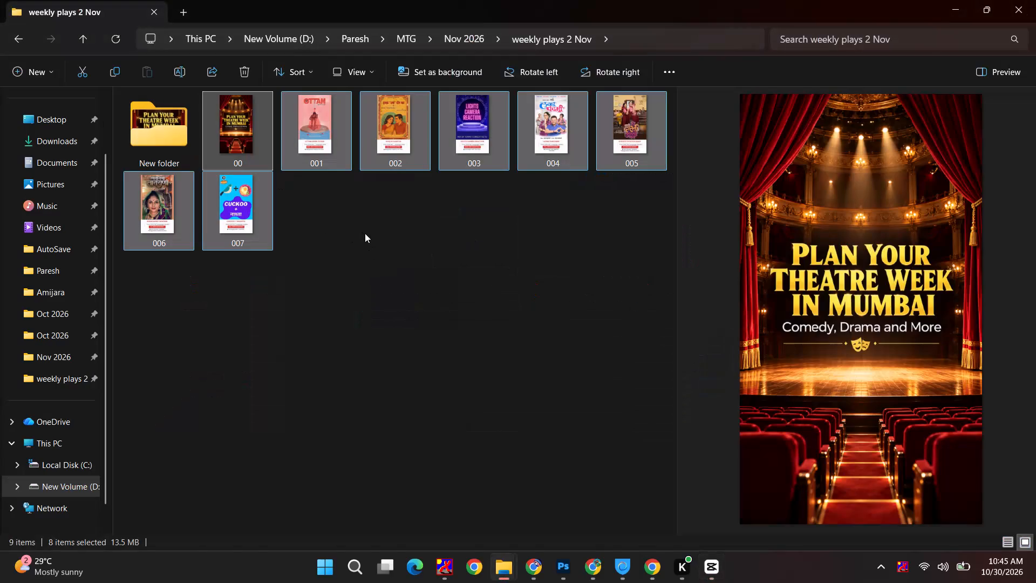
Import the ReelAudio-97626 audio file from the Downloads folder into the CapCut project's media.
left_click(73, 139)
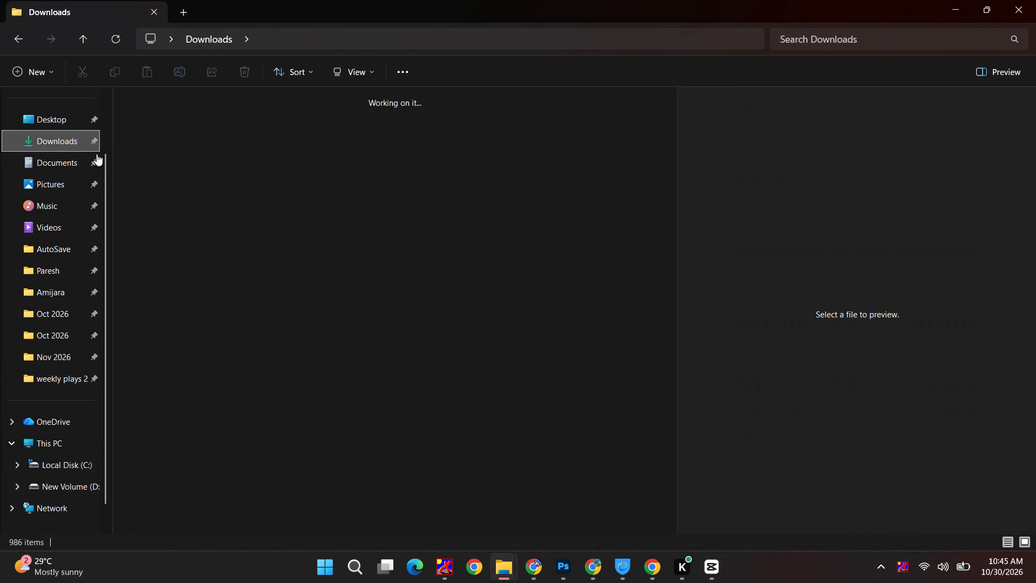
left_click(293, 150)
left_click(342, 144)
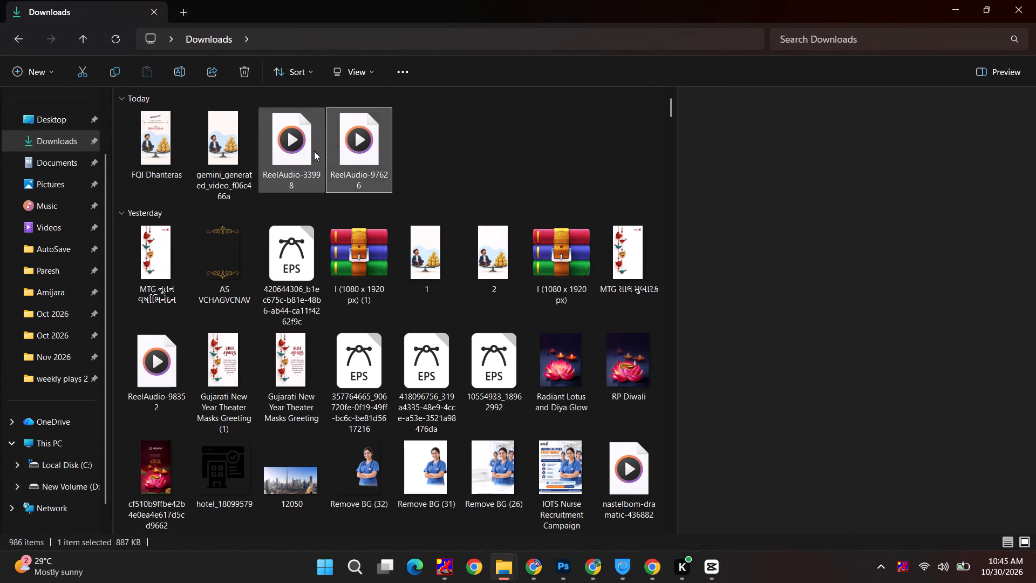
left_click_drag(315, 137, 322, 146)
left_click(340, 135)
left_click_drag(356, 133, 359, 246)
key("alt+Tab")
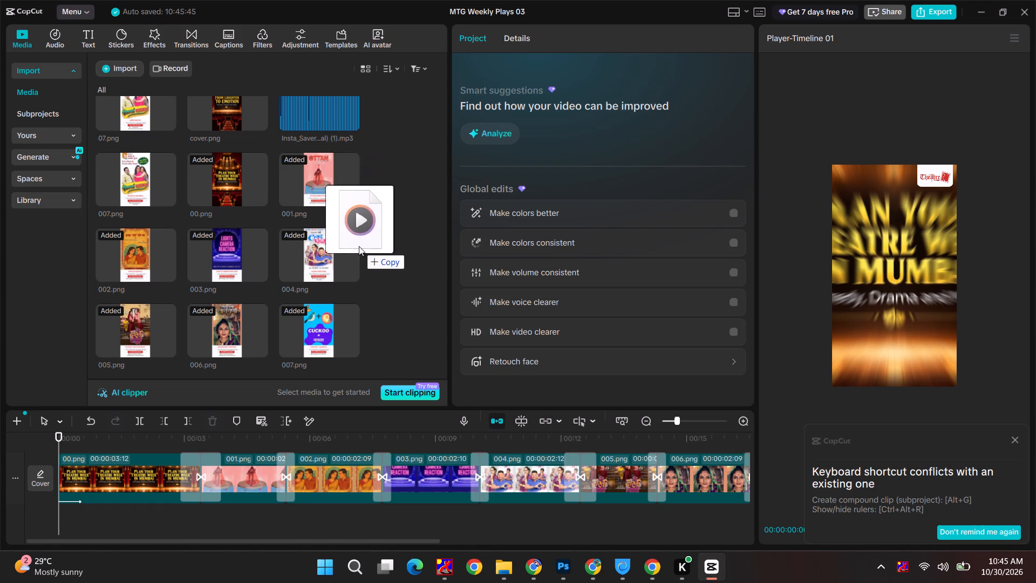
left_click_drag(359, 246, 373, 232)
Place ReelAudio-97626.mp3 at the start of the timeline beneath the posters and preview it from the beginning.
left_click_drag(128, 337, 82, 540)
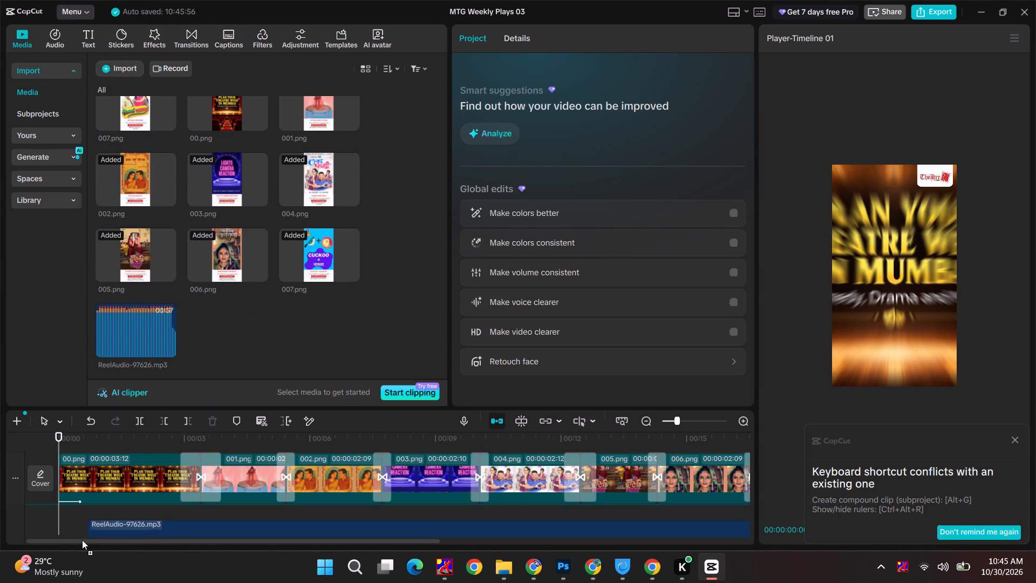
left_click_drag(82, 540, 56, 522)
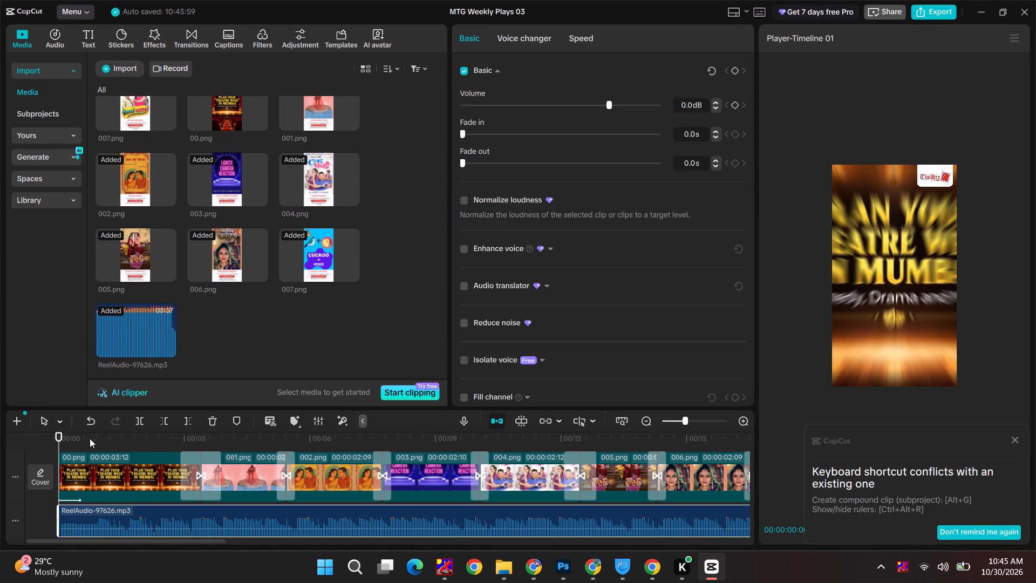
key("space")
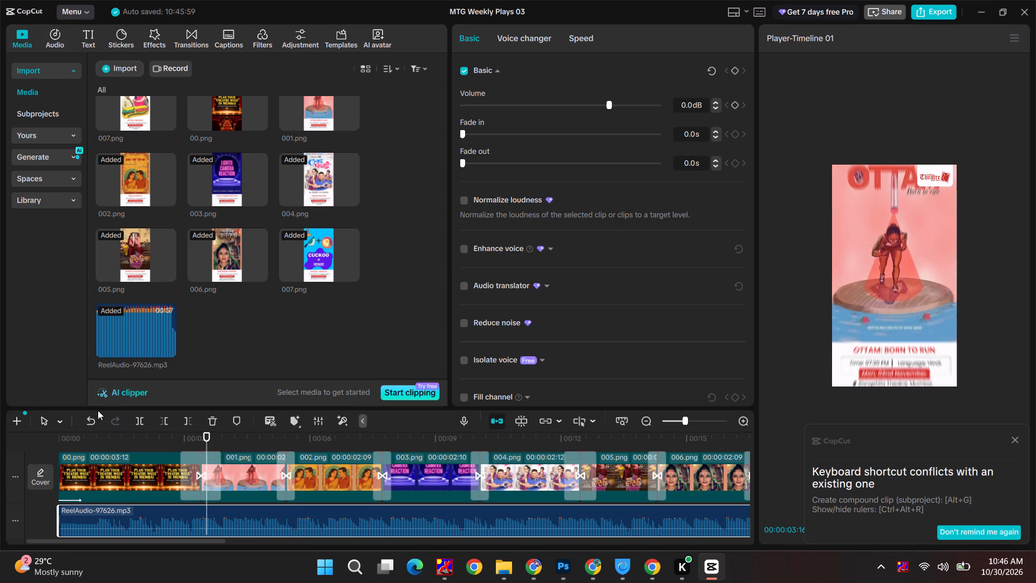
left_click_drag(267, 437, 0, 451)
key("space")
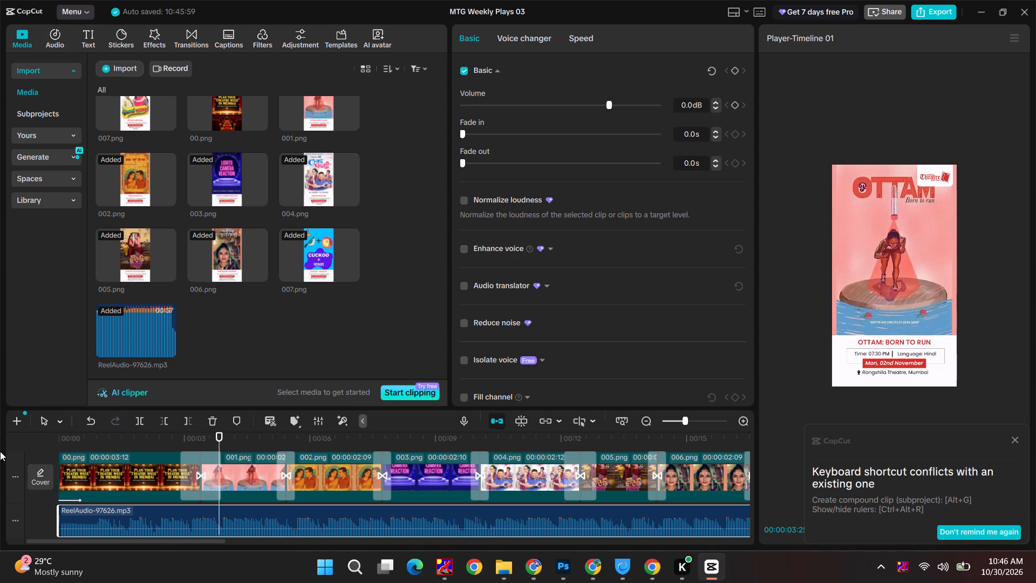
Import the ReelAudio-33998 audio file from the Downloads folder into the CapCut project's media.
key("alt+Tab")
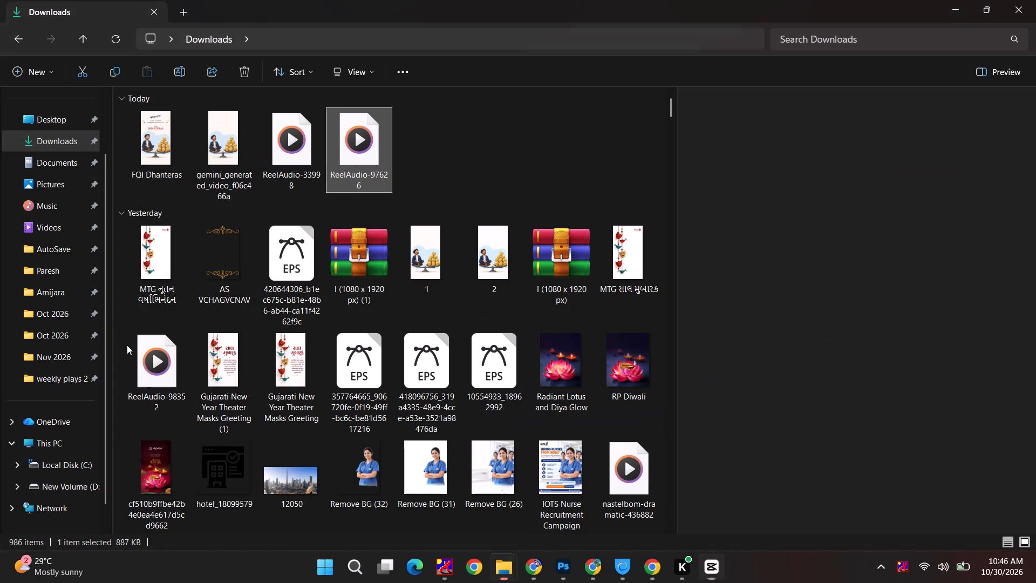
left_click(306, 134)
left_click_drag(284, 155, 267, 491)
key("alt+Tab")
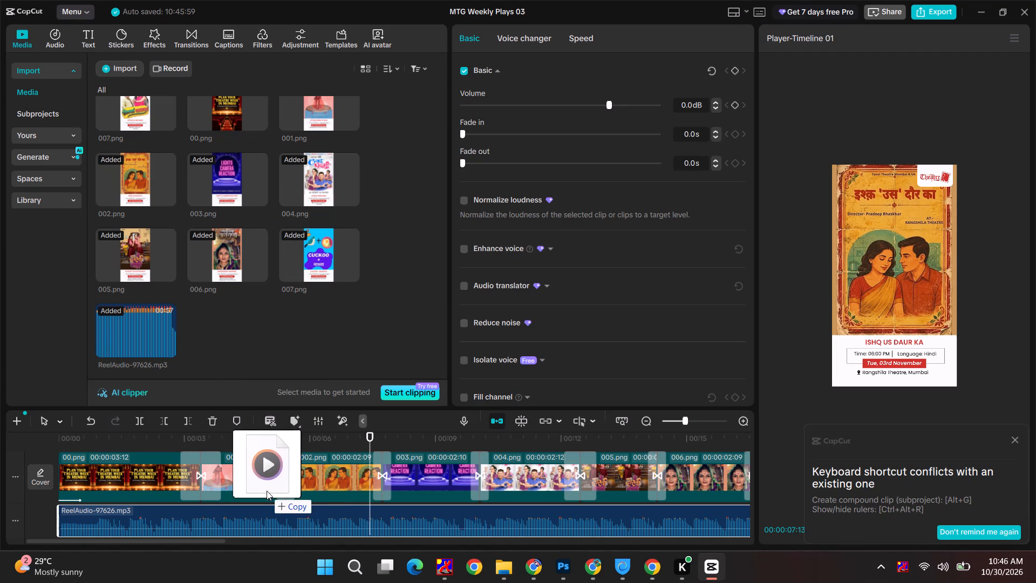
left_click_drag(267, 491, 272, 350)
Replace the ReelAudio-97626.mp3 clip on the timeline with ReelAudio-33998.mp3, aligned to the start of the video.
left_click_drag(210, 354, 90, 519)
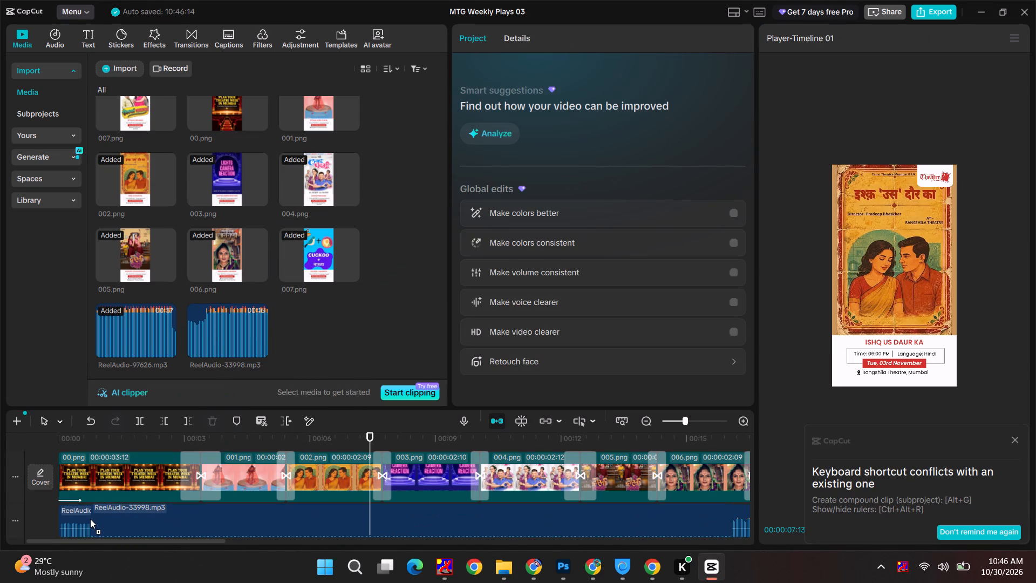
left_click_drag(90, 519, 71, 521)
left_click_drag(107, 521, 86, 521)
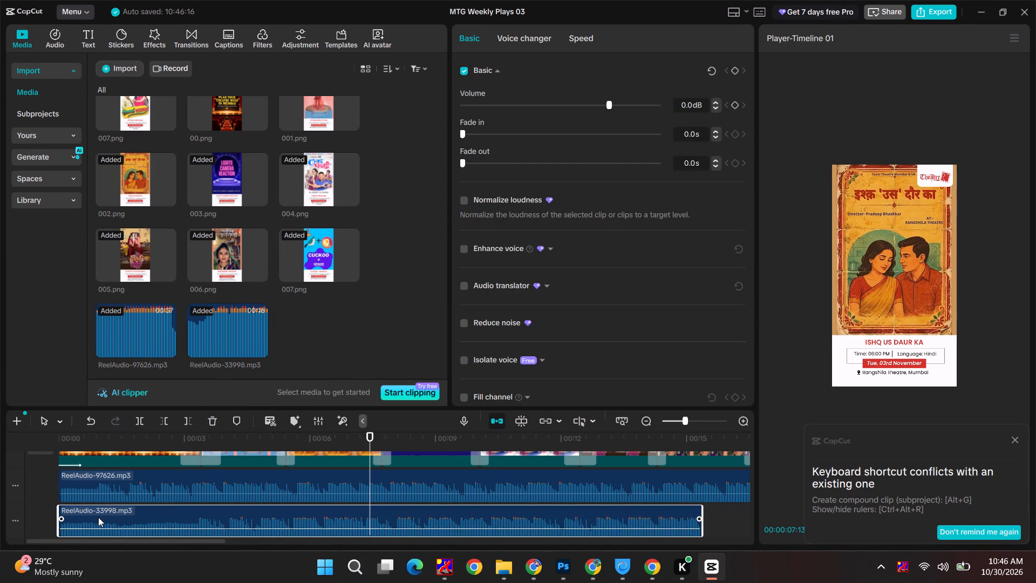
left_click(101, 483)
key("BackSpace")
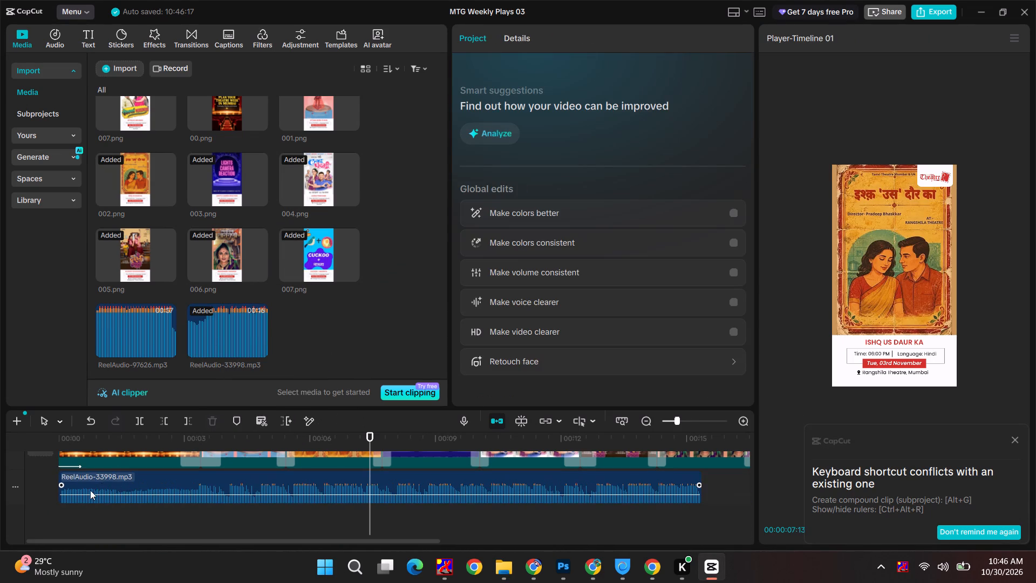
left_click_drag(90, 490, 76, 493)
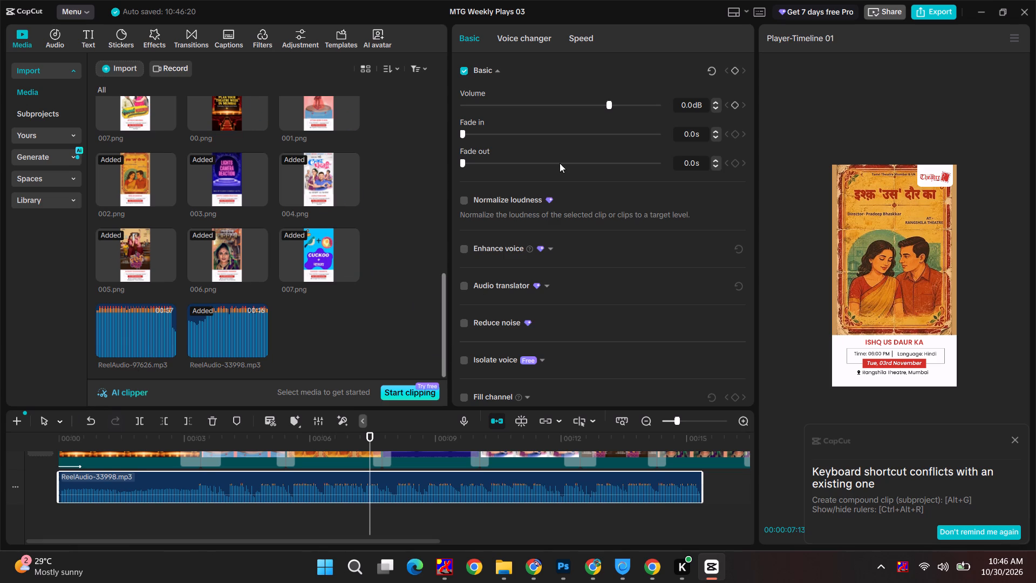
Play the video from the start through the closing logo to check it against the ReelAudio-33998.mp3 music.
left_click_drag(128, 442, 44, 444)
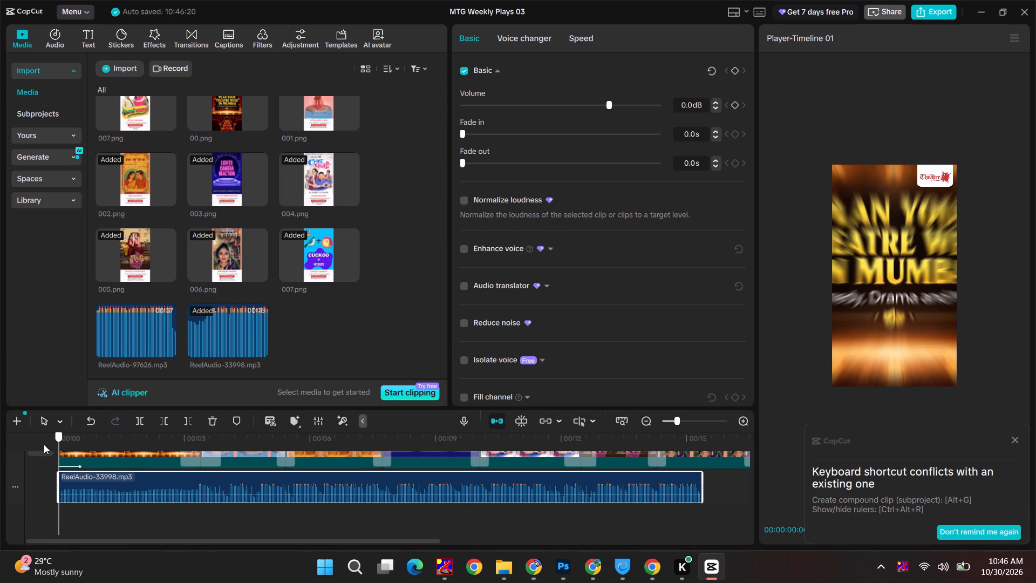
left_click_drag(44, 444, 43, 444)
key("space")
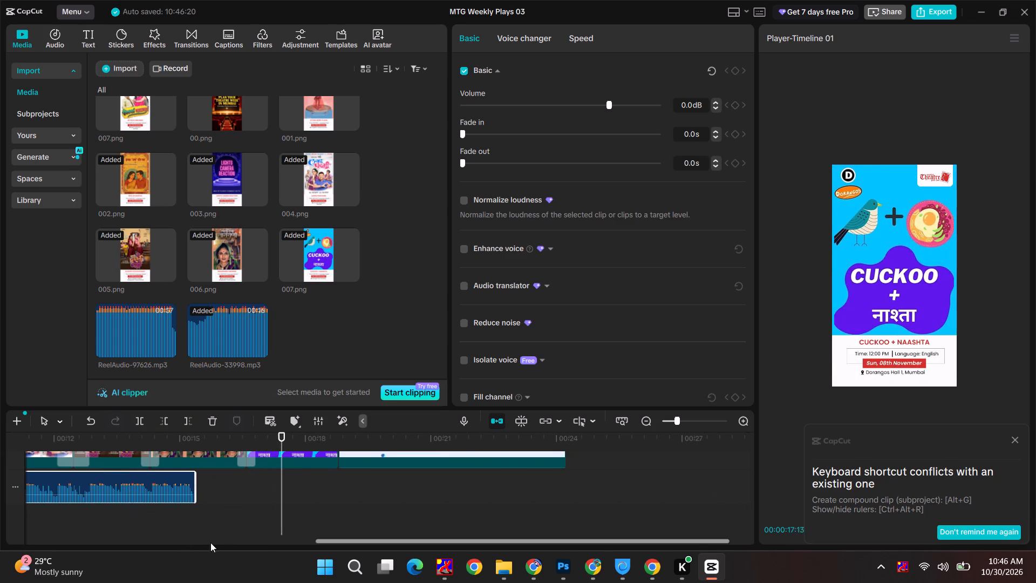
Add ReelAudio-97626.mp3 on the same audio track, directly against the end of the ReelAudio-33998.mp3 clip, at its original volume.
left_click(158, 330)
left_click_drag(147, 315, 221, 483)
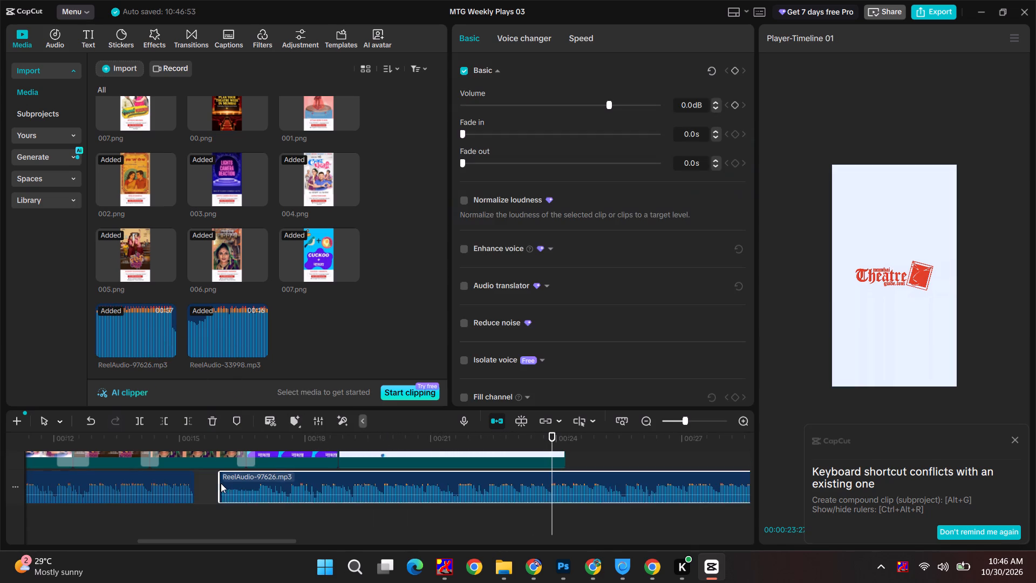
left_click_drag(267, 489, 240, 489)
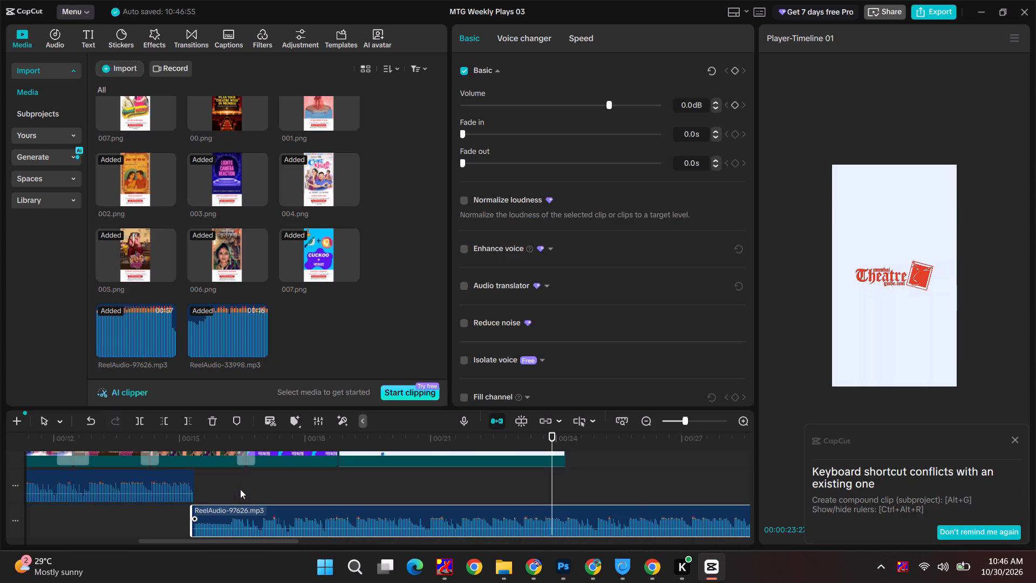
left_click_drag(242, 523, 247, 494)
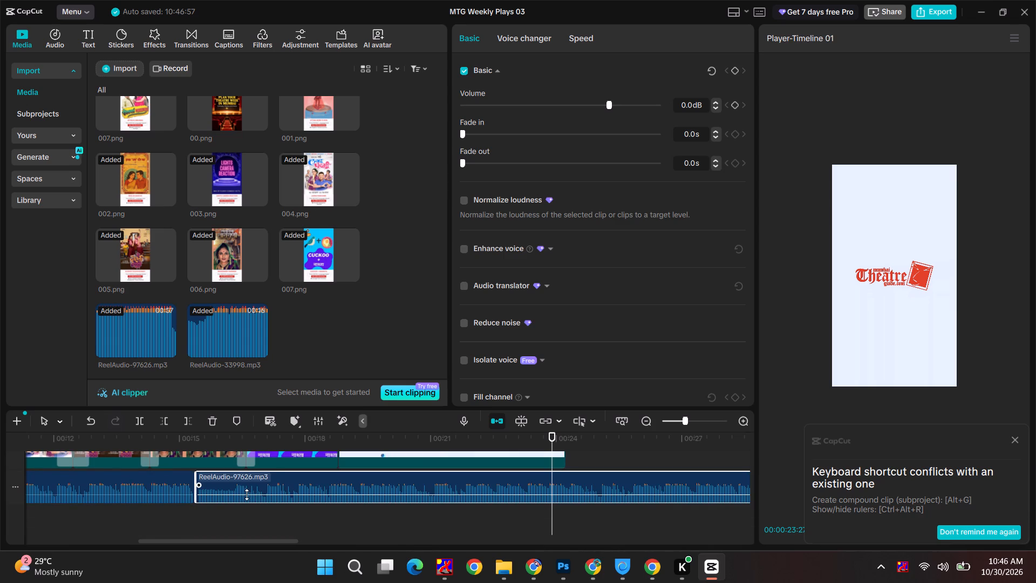
left_click_drag(247, 494, 243, 489)
key("ctrl+z")
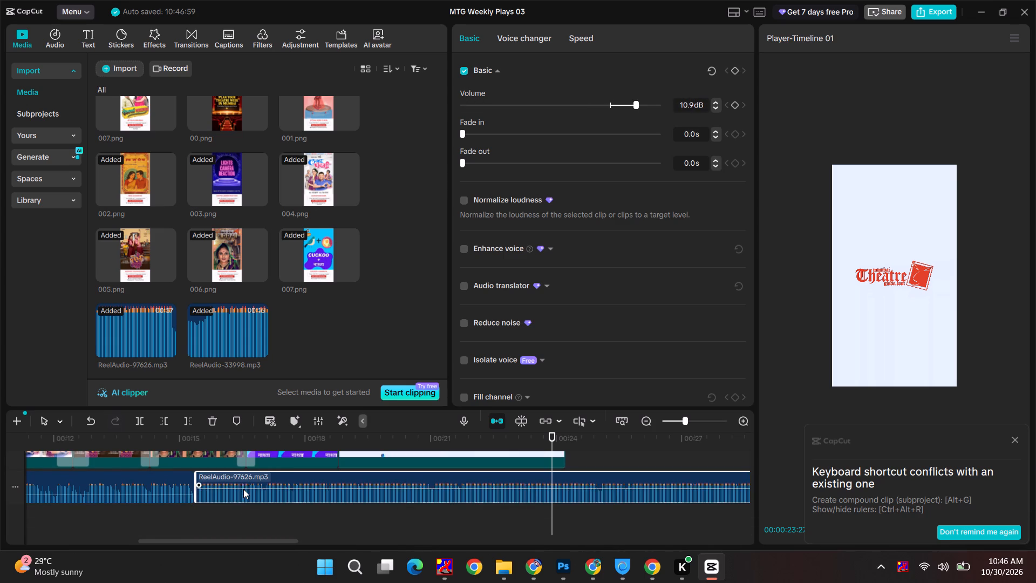
left_click_drag(220, 478, 215, 494)
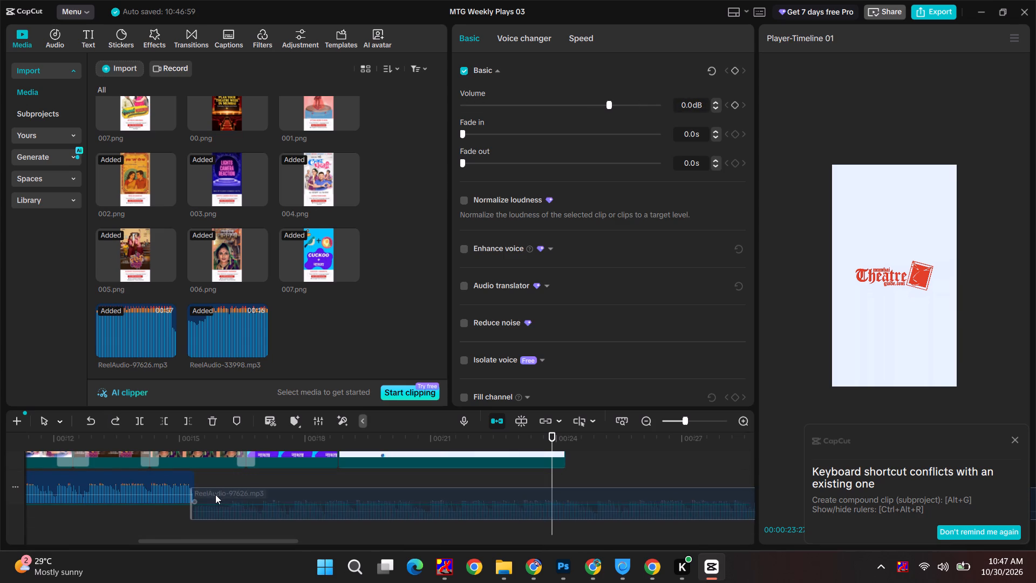
left_click_drag(215, 494, 217, 485)
left_click_drag(207, 517, 209, 514)
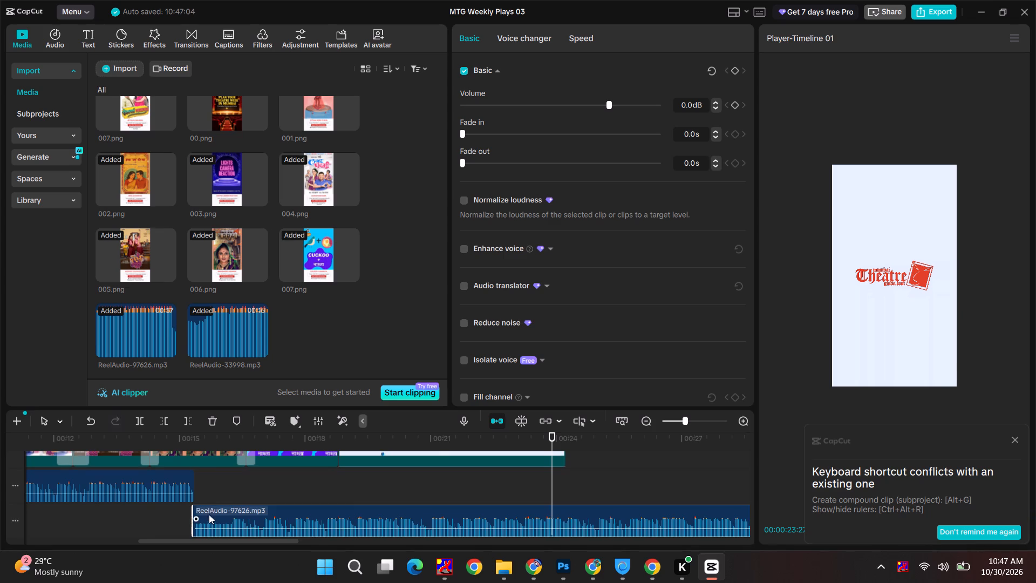
left_click_drag(209, 514, 207, 485)
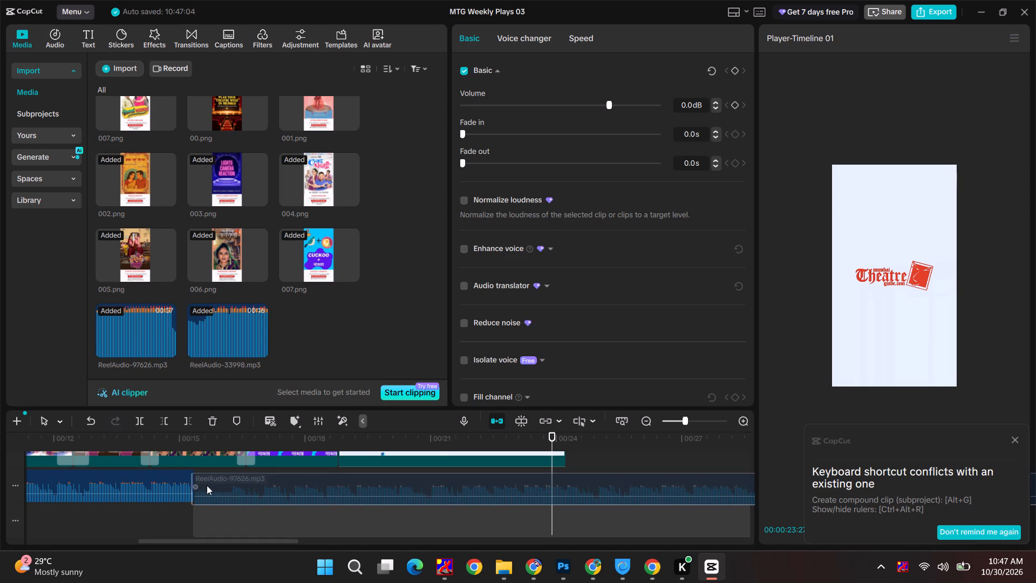
left_click_drag(207, 485, 208, 483)
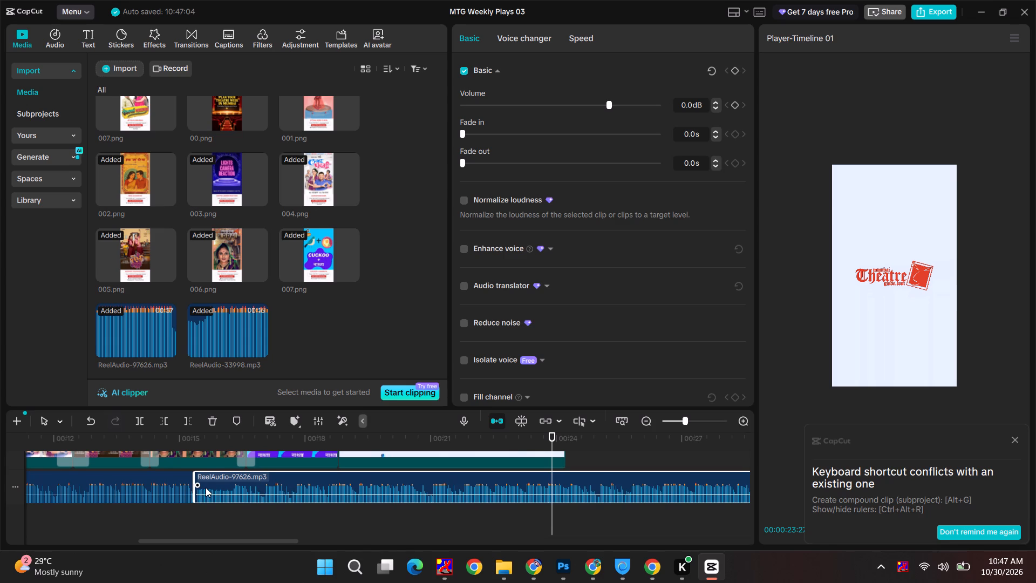
left_click_drag(218, 484, 219, 493)
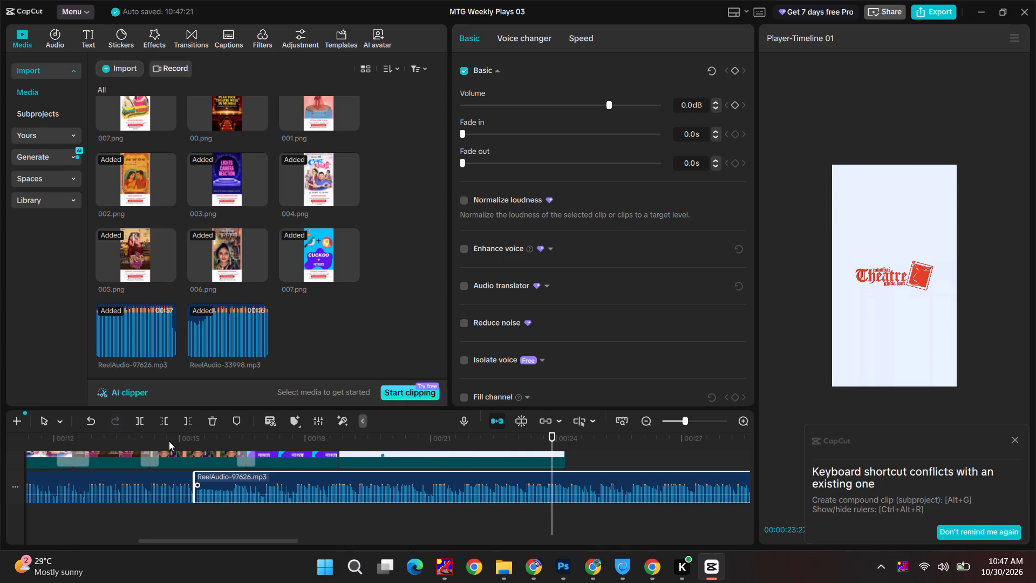
Preview the audio join, trim about 2.4 seconds off the start of ReelAudio-97626.mp3, and move it back against the first audio clip.
left_click(169, 441)
key("space")
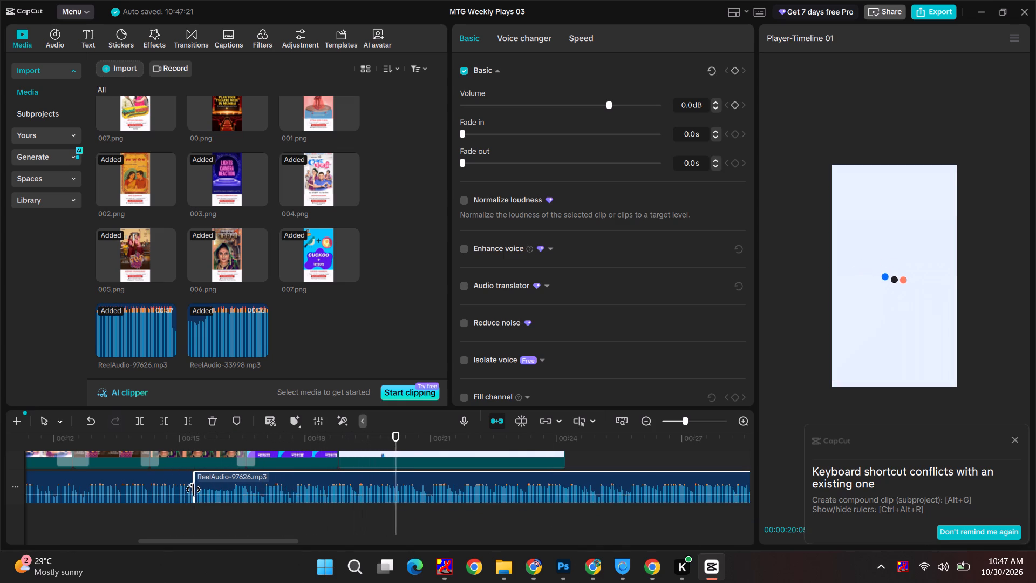
left_click_drag(193, 490, 243, 490)
left_click(237, 492)
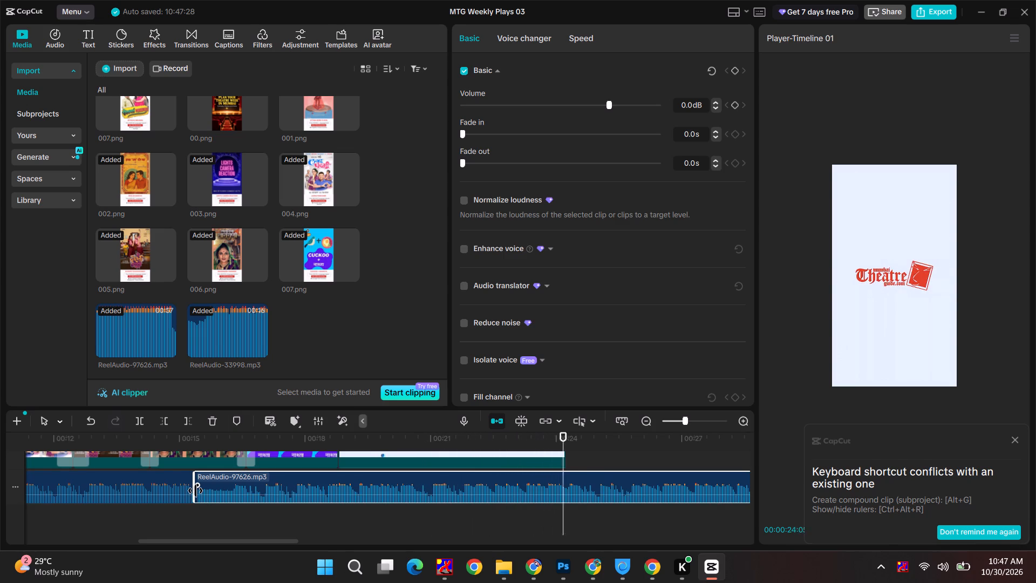
left_click_drag(197, 493, 269, 493)
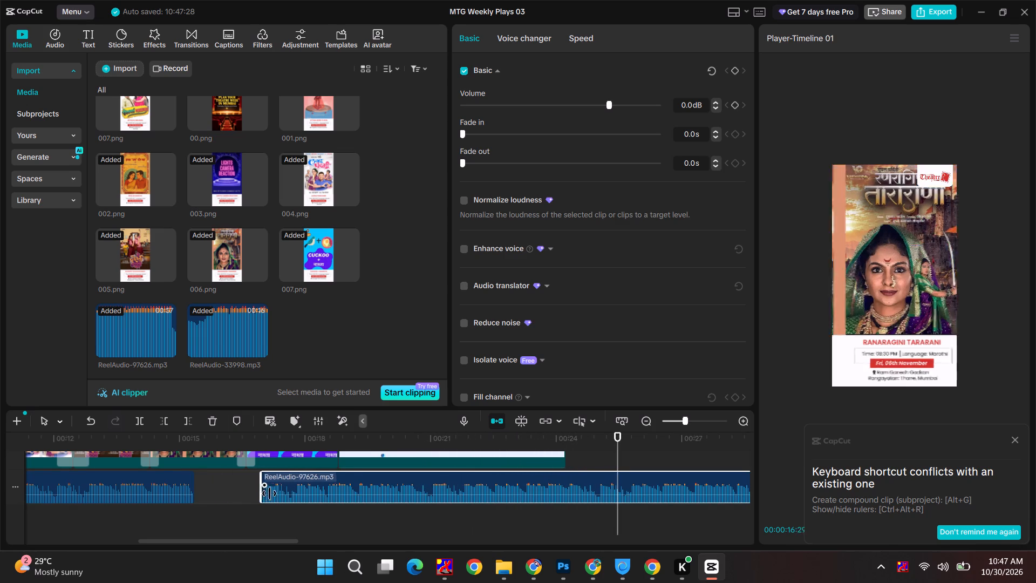
left_click_drag(269, 493, 296, 497)
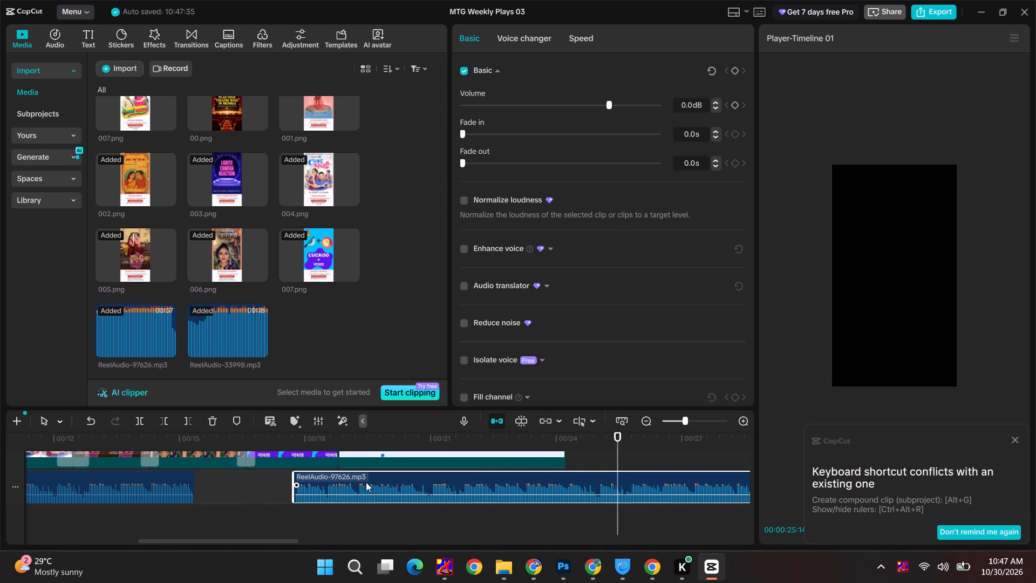
left_click_drag(382, 479, 282, 482)
left_click_drag(292, 511, 297, 483)
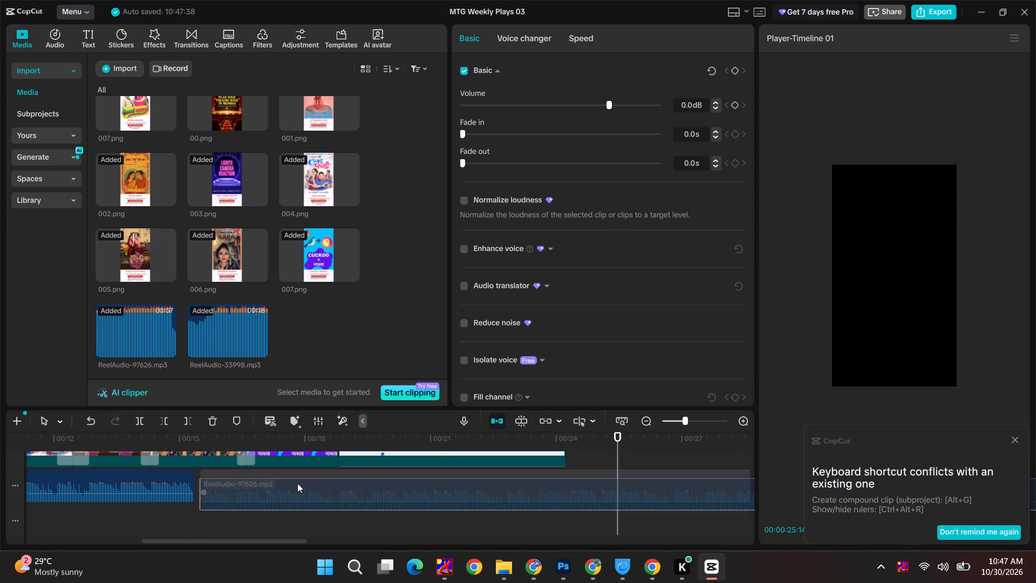
left_click_drag(297, 483, 293, 482)
Play the timeline across the join between ReelAudio-33998.mp3 and ReelAudio-97626.mp3 to check the transition.
left_click(180, 435)
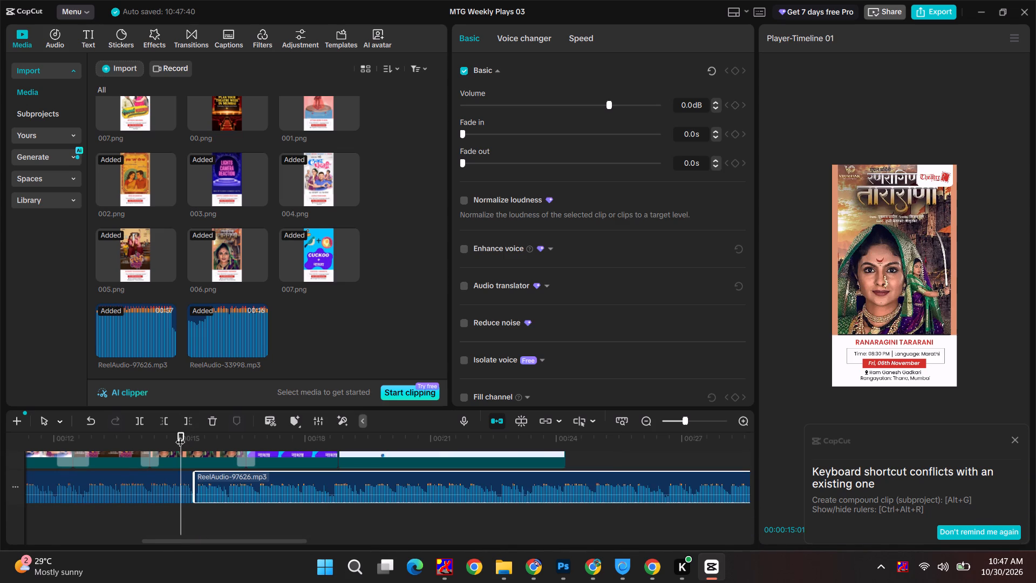
key("space")
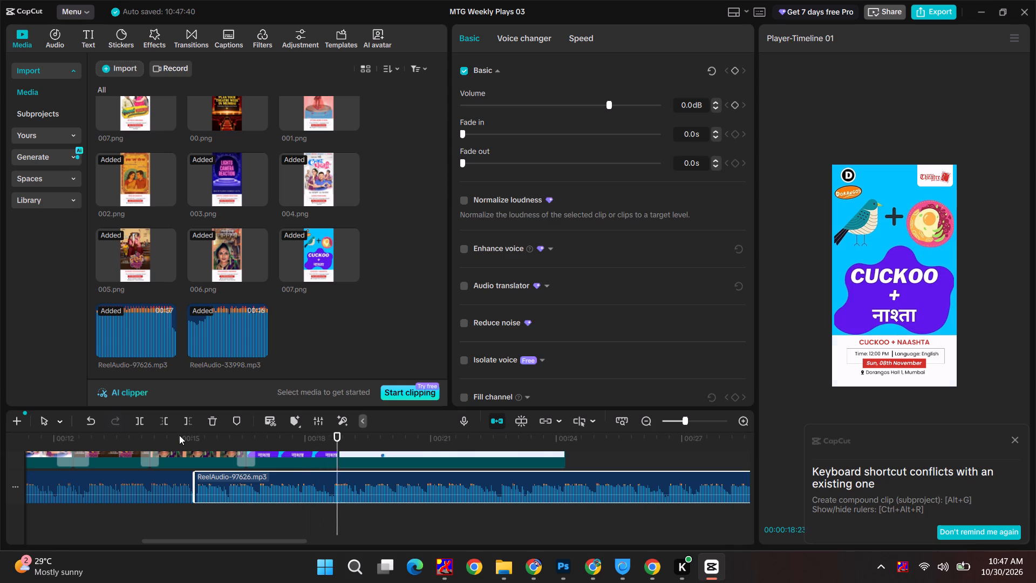
left_click(139, 442)
key("space")
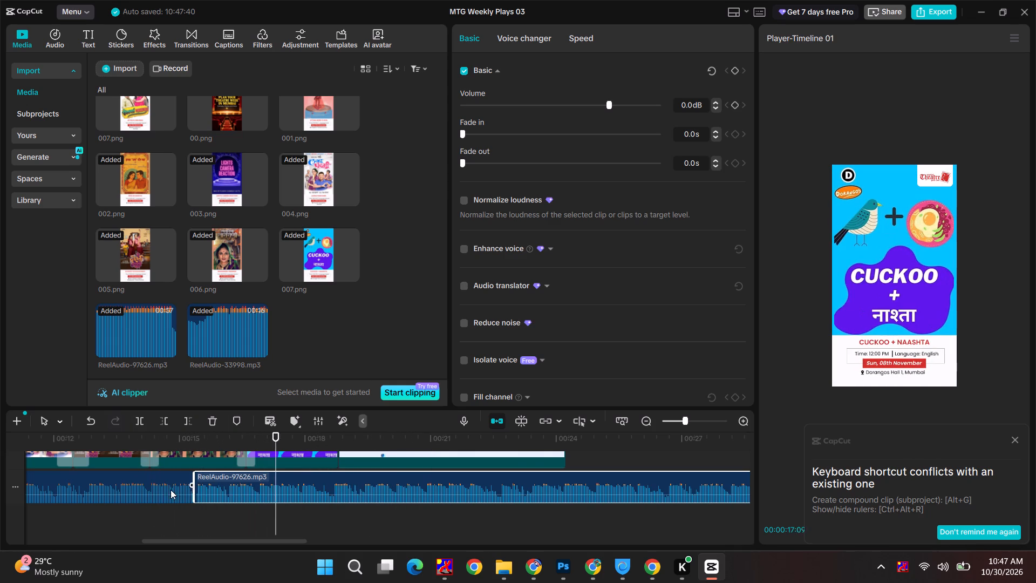
Trim about 1.5 seconds off the start of ReelAudio-97626.mp3 and move it back against the end of the first audio clip.
left_click_drag(195, 497, 240, 498)
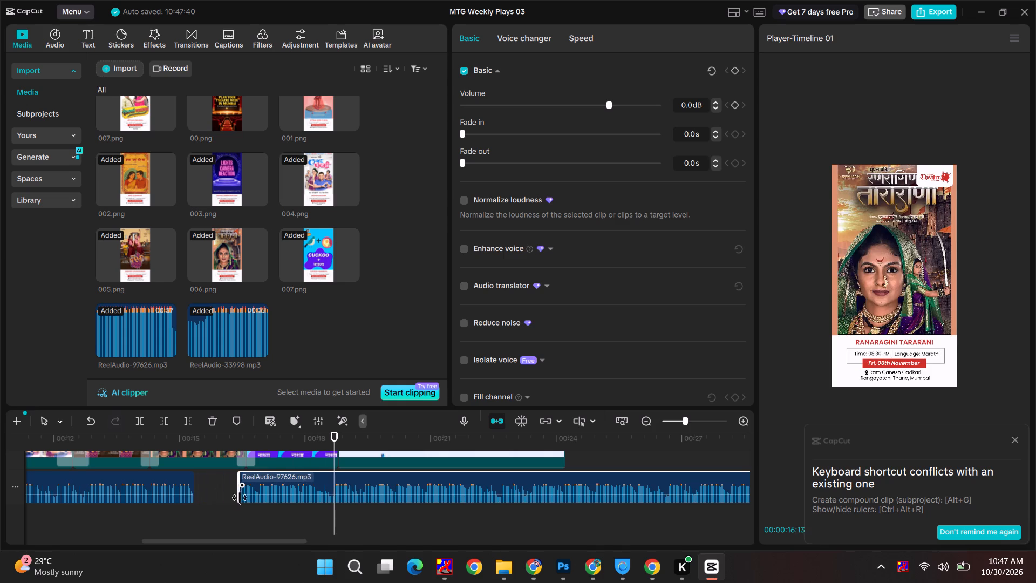
left_click_drag(240, 498, 257, 503)
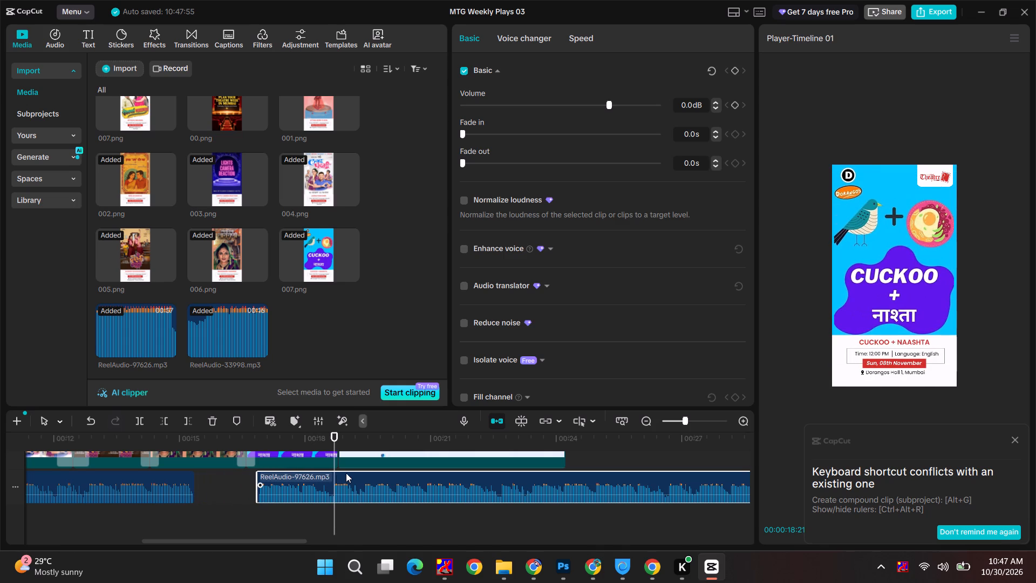
left_click_drag(348, 476, 291, 477)
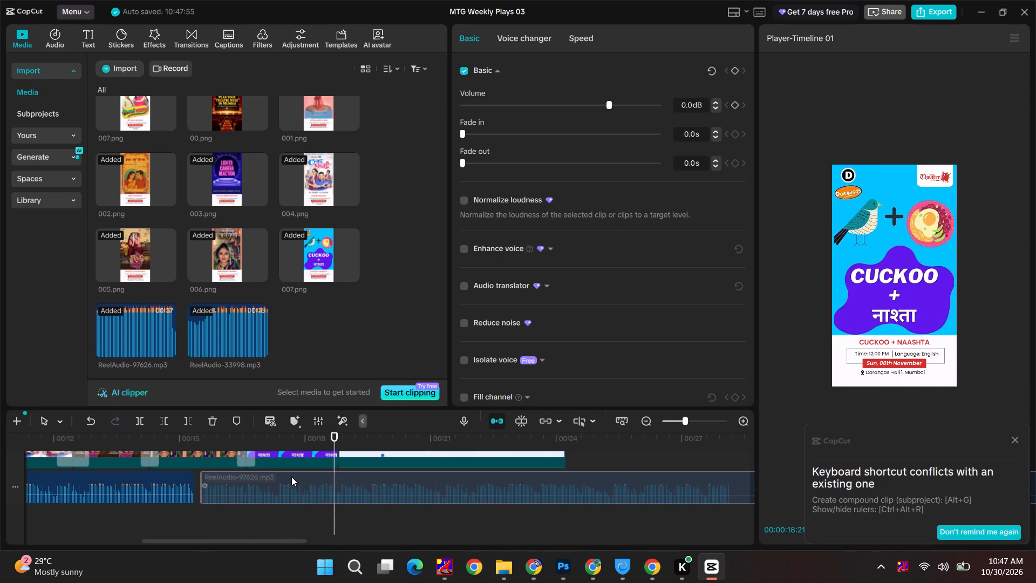
left_click_drag(291, 477, 285, 476)
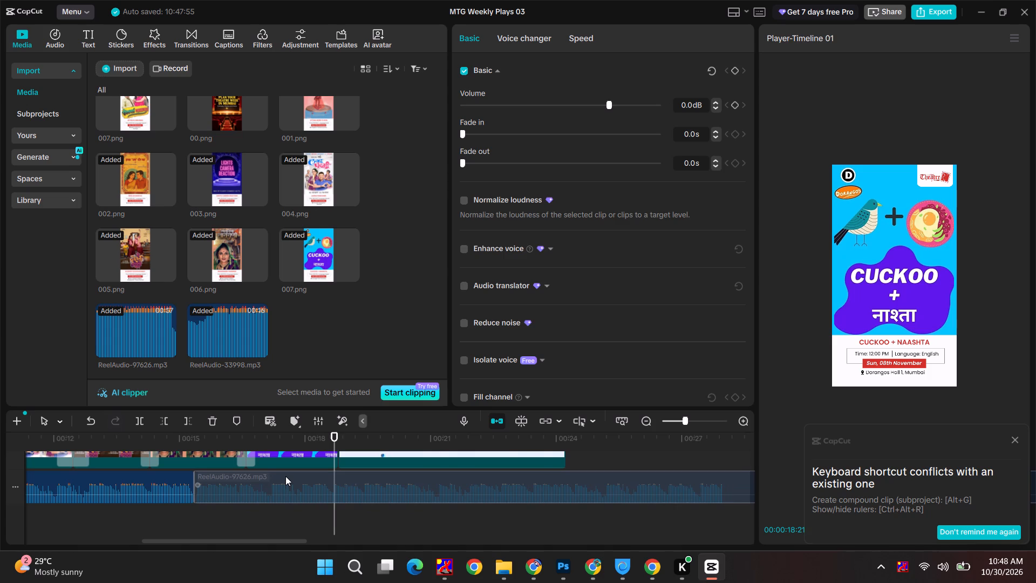
left_click_drag(285, 476, 287, 490)
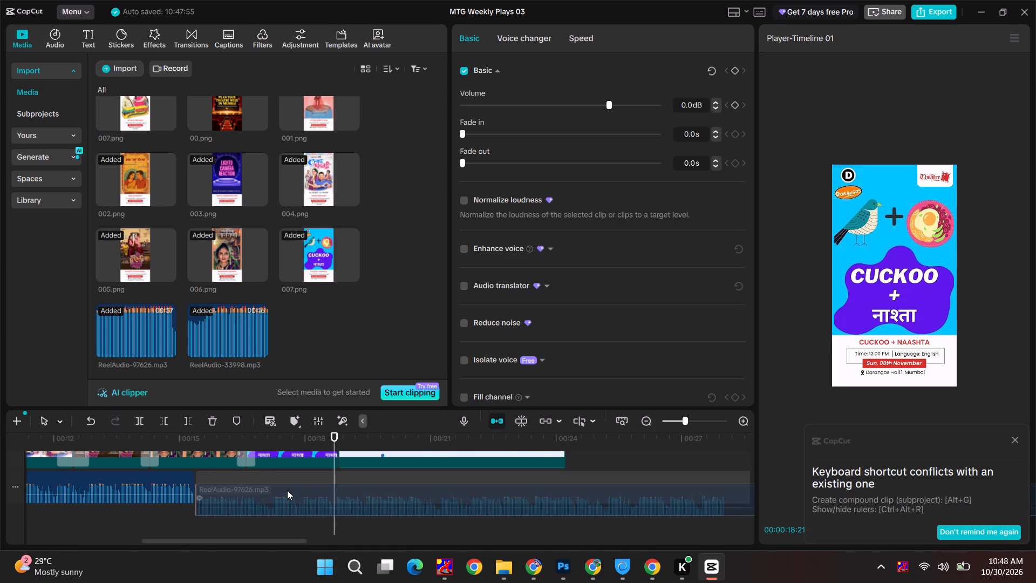
left_click_drag(287, 490, 285, 482)
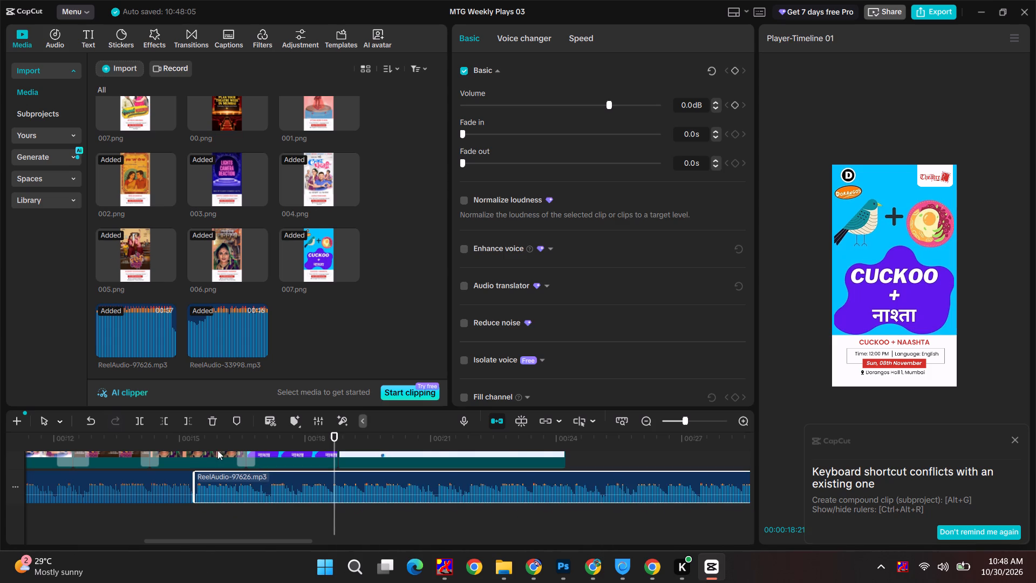
Replay the audio join from several points between about 13 and 15 seconds, continuing past the video's end, to judge its smoothness.
left_click(186, 437)
left_click_drag(186, 437, 174, 438)
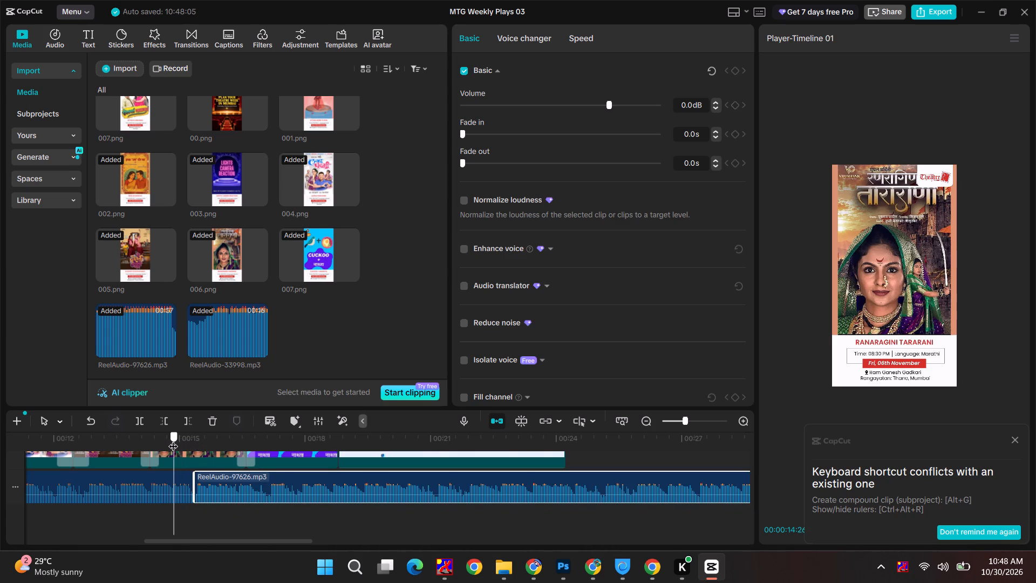
key("space")
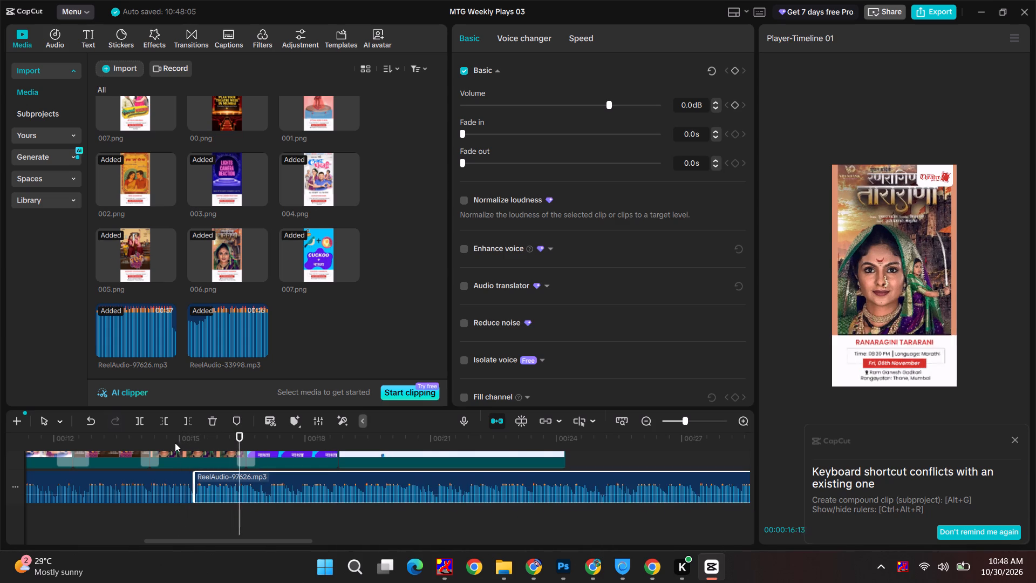
left_click(152, 439)
key("space")
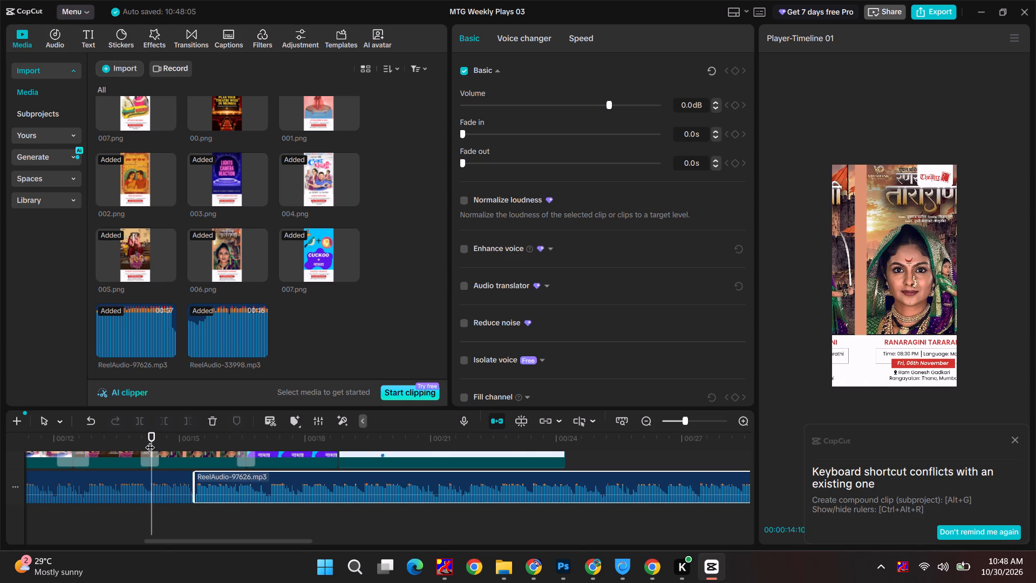
key("space")
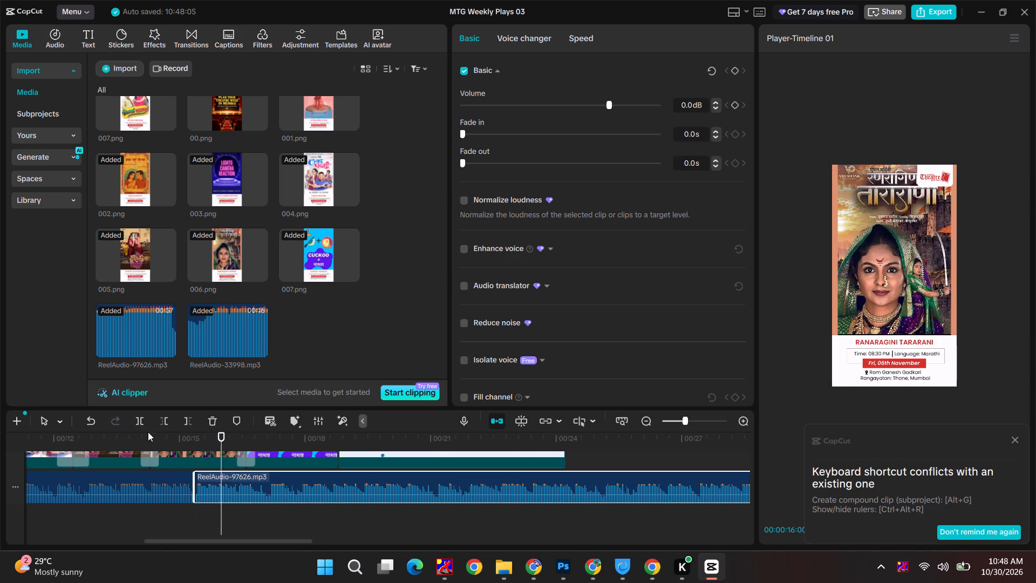
left_click(168, 432)
key("space")
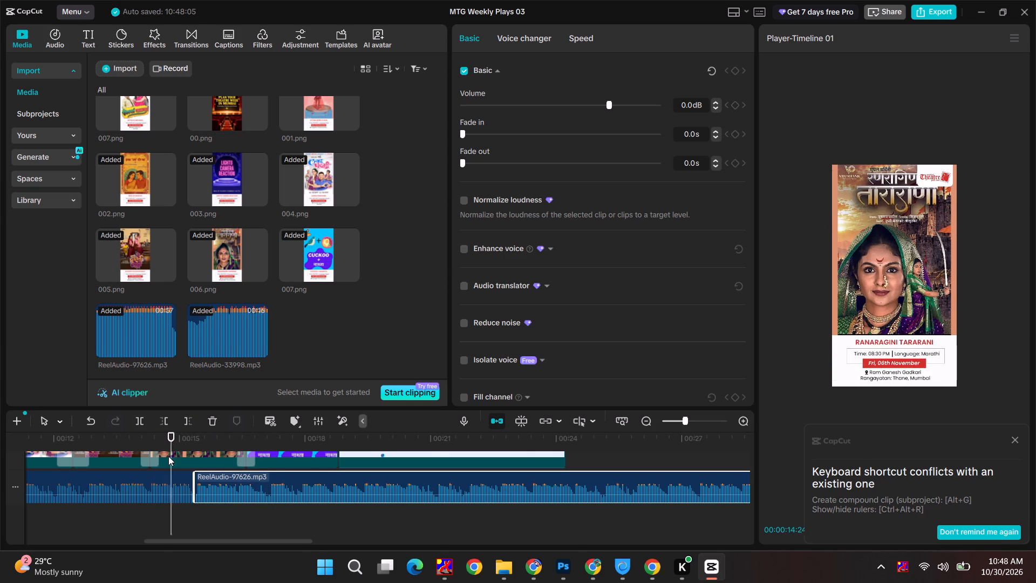
left_click(120, 437)
key("space")
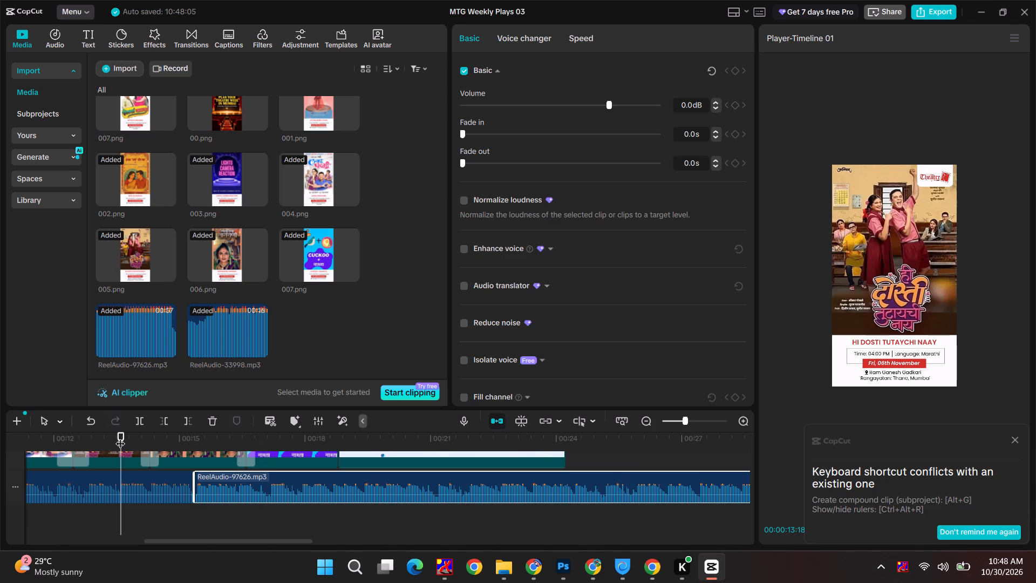
key("space")
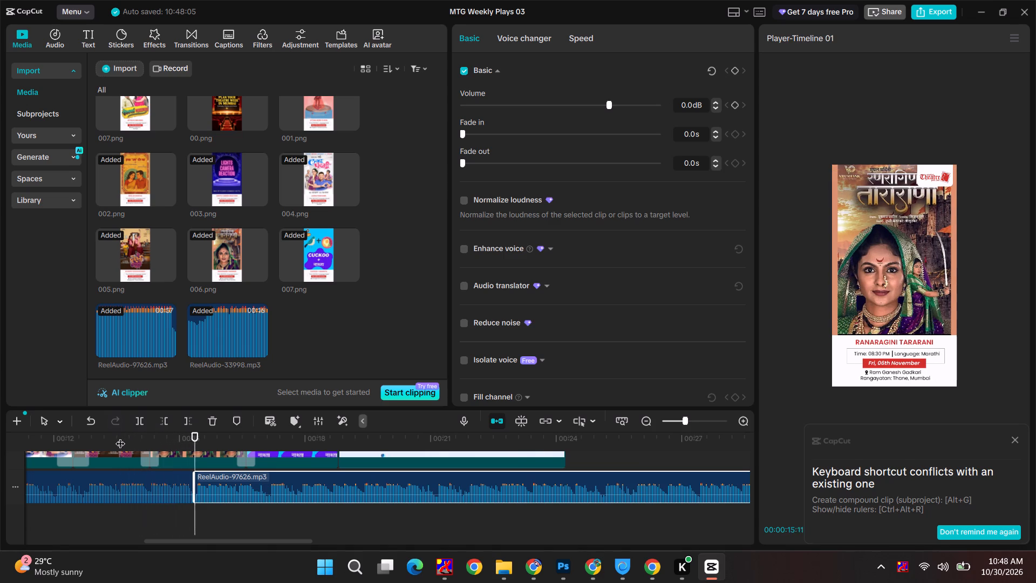
left_click(92, 439)
key("space")
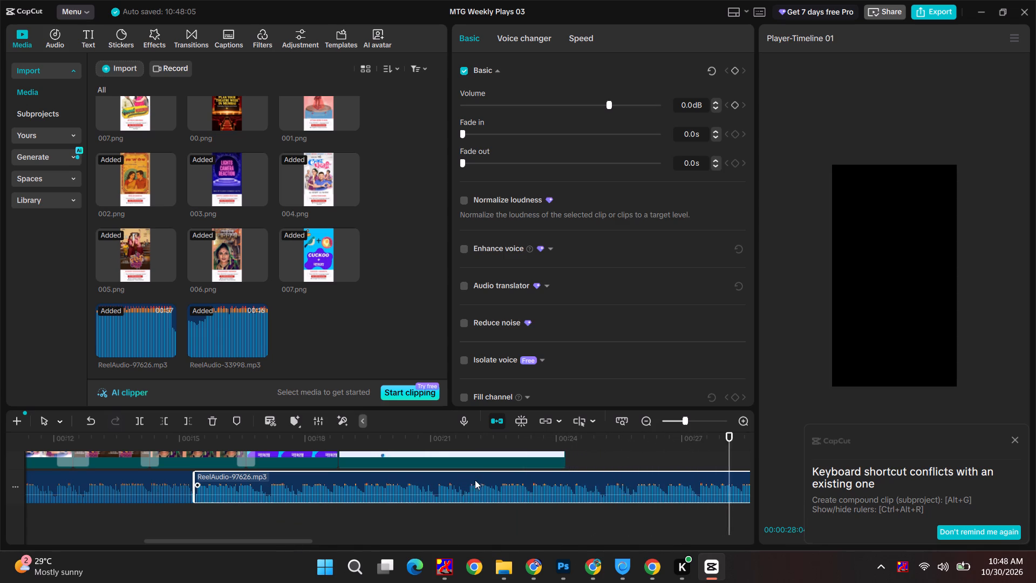
Trim about 3.3 seconds off the start of ReelAudio-97626.mp3 and move it back against the first clip on the same audio track.
left_click_drag(366, 541, 222, 539)
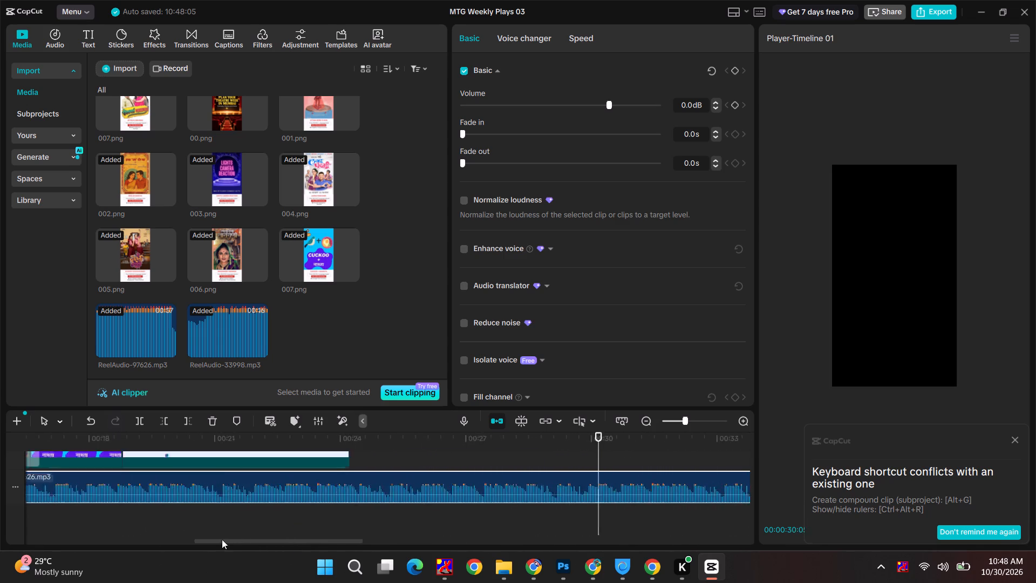
left_click_drag(222, 539, 155, 538)
left_click_drag(449, 491, 471, 490)
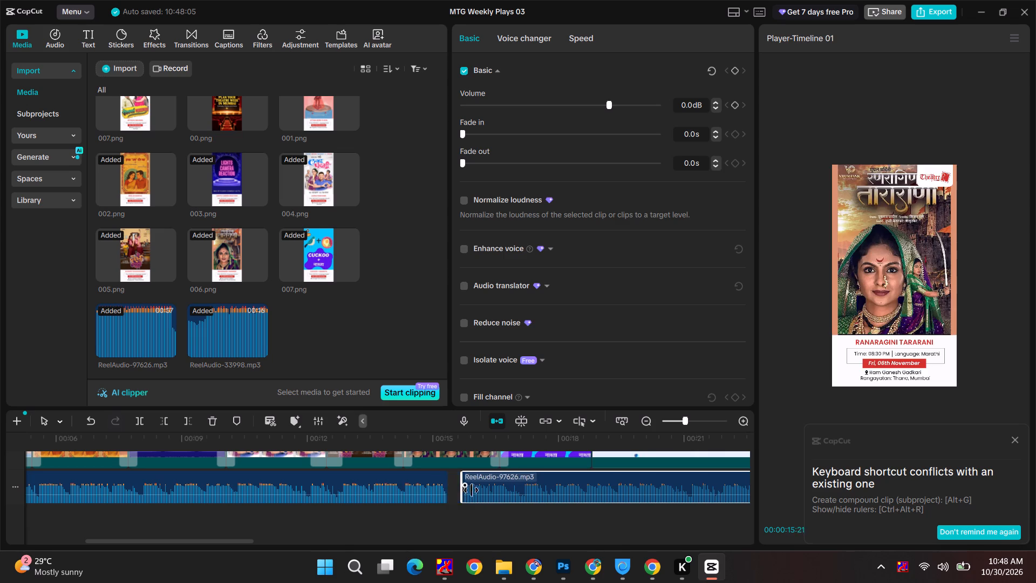
left_click_drag(471, 490, 587, 490)
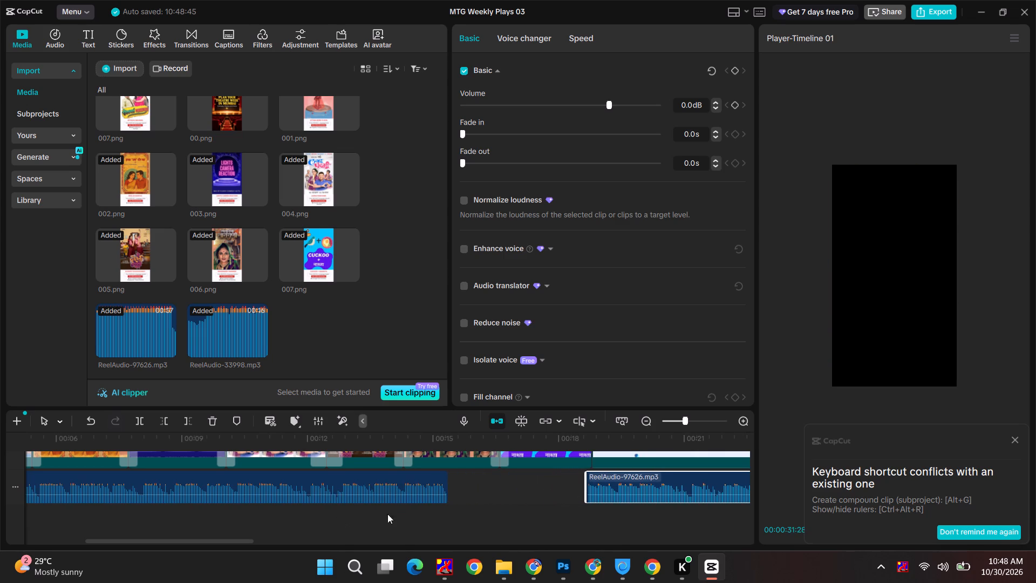
left_click_drag(699, 477, 609, 479)
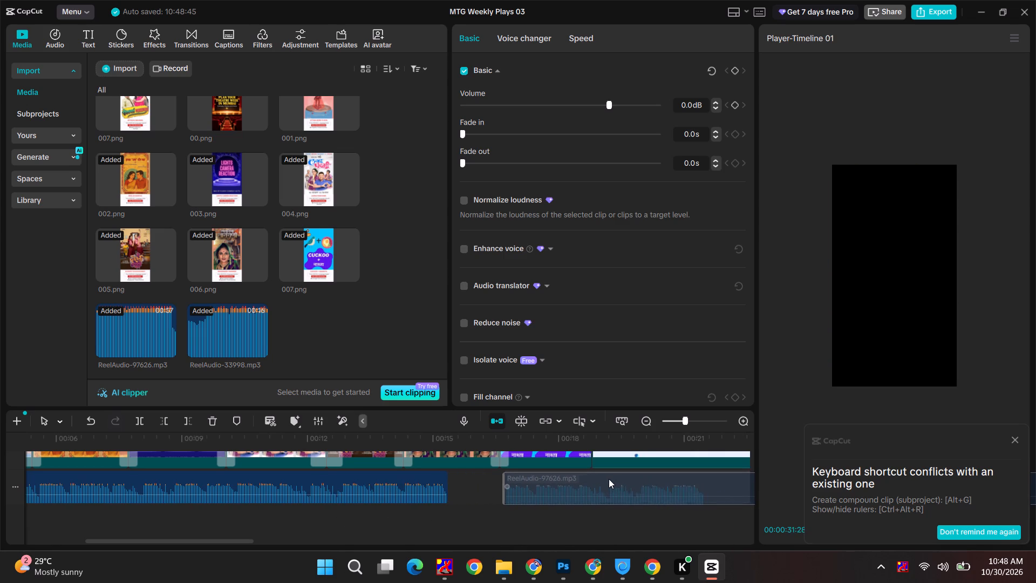
left_click_drag(609, 479, 558, 476)
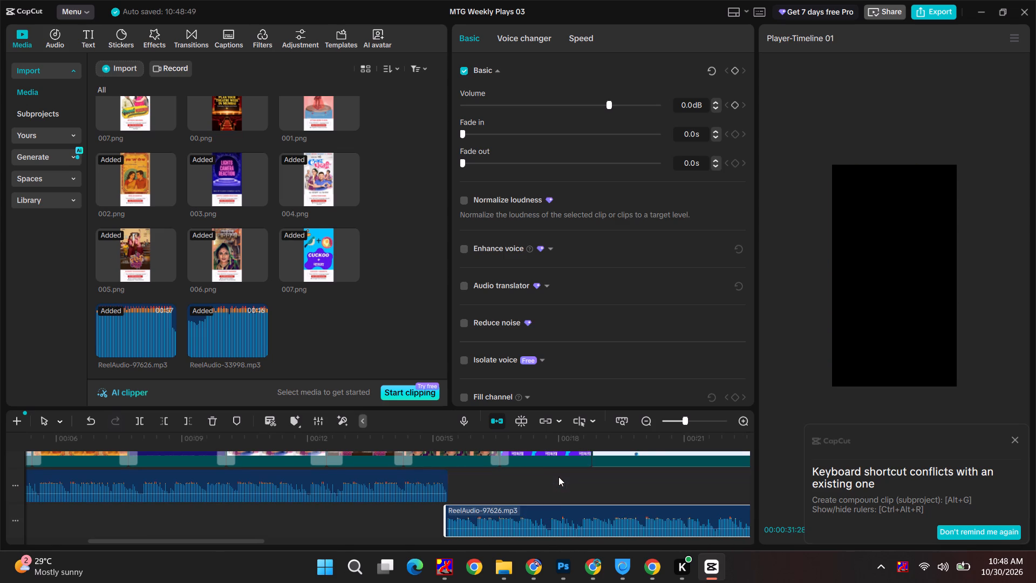
left_click_drag(551, 511, 560, 483)
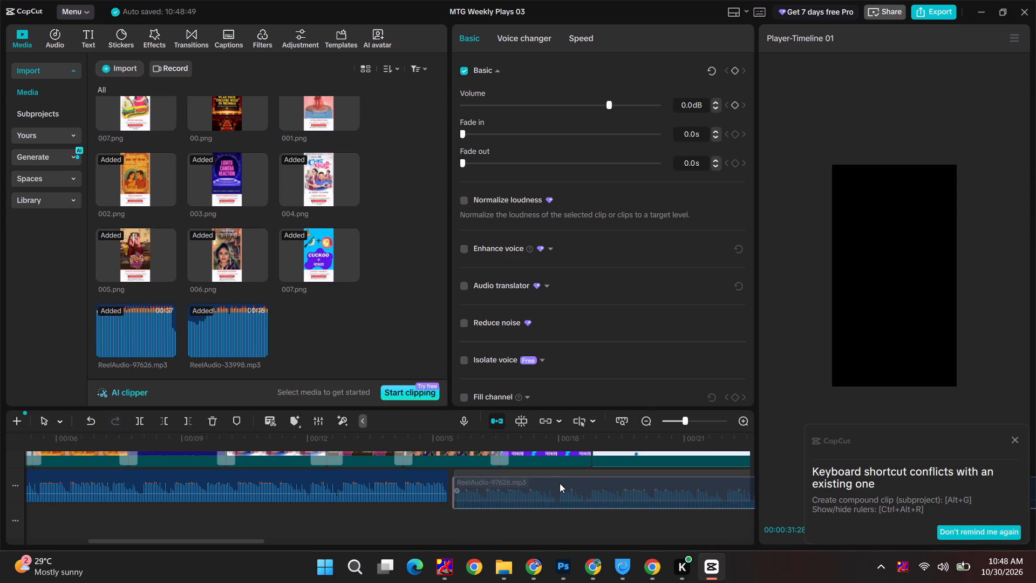
left_click_drag(560, 483, 554, 482)
Play the timeline from about 12 seconds through the audio join to check the transition.
left_click(317, 435)
key("space")
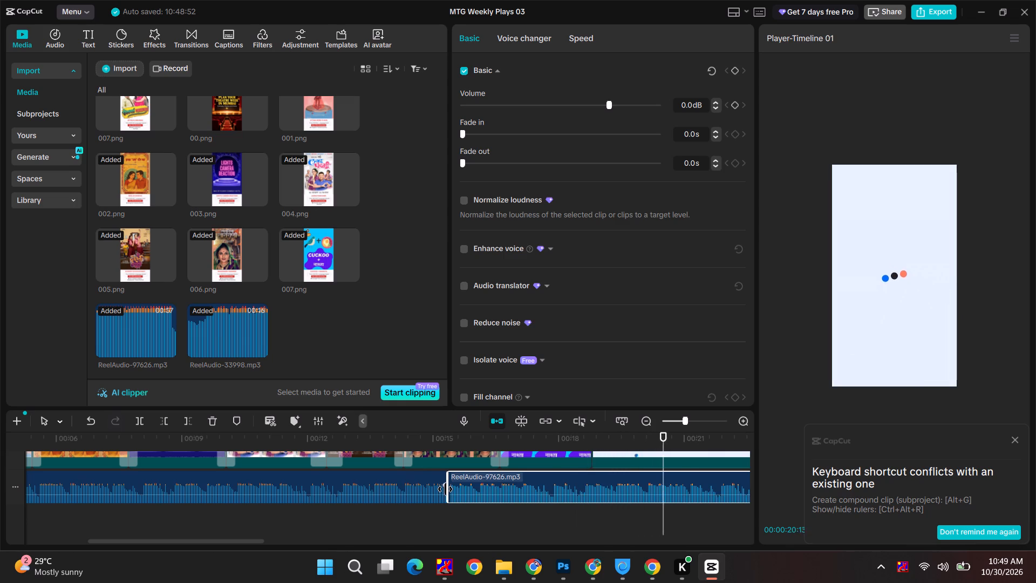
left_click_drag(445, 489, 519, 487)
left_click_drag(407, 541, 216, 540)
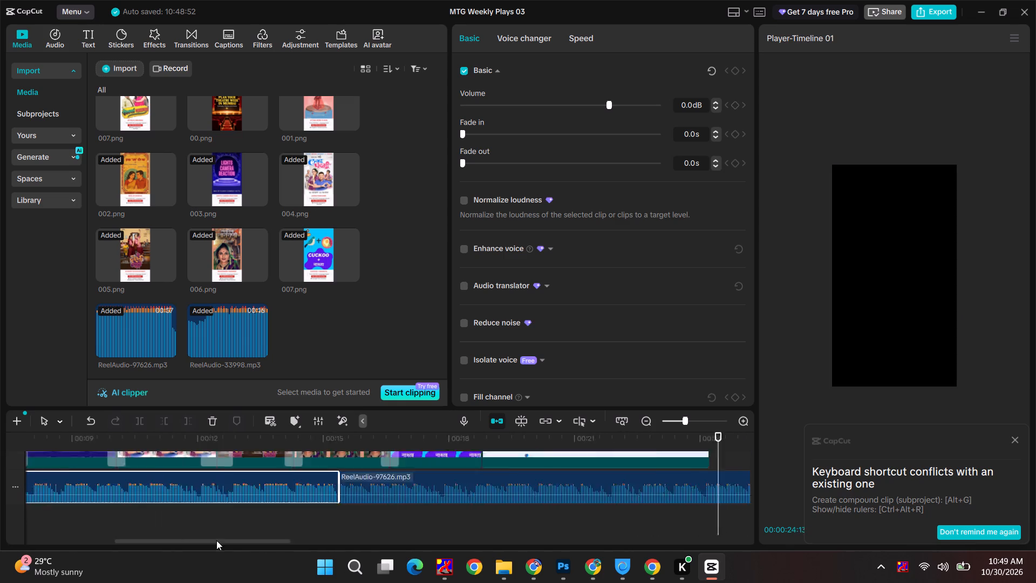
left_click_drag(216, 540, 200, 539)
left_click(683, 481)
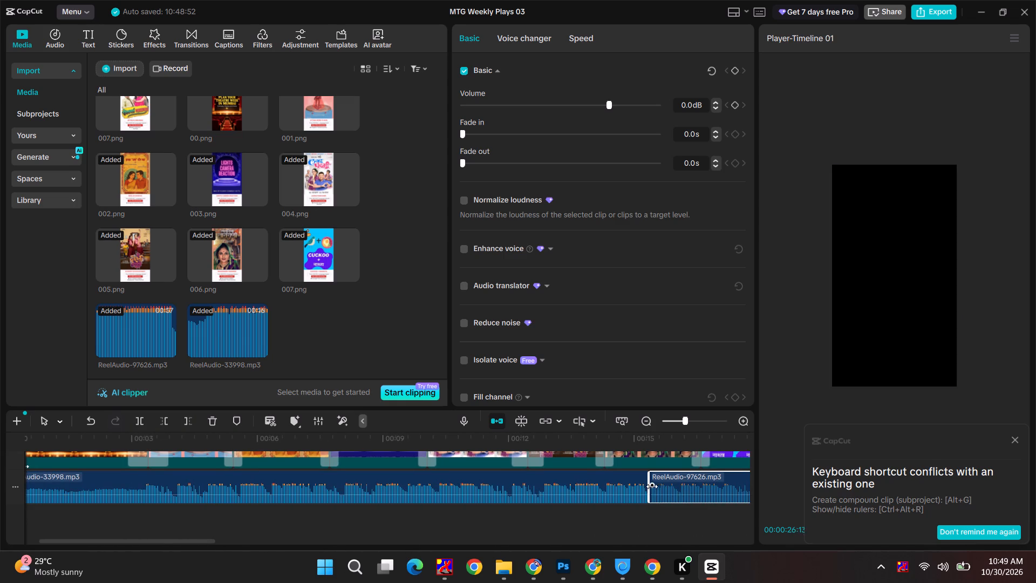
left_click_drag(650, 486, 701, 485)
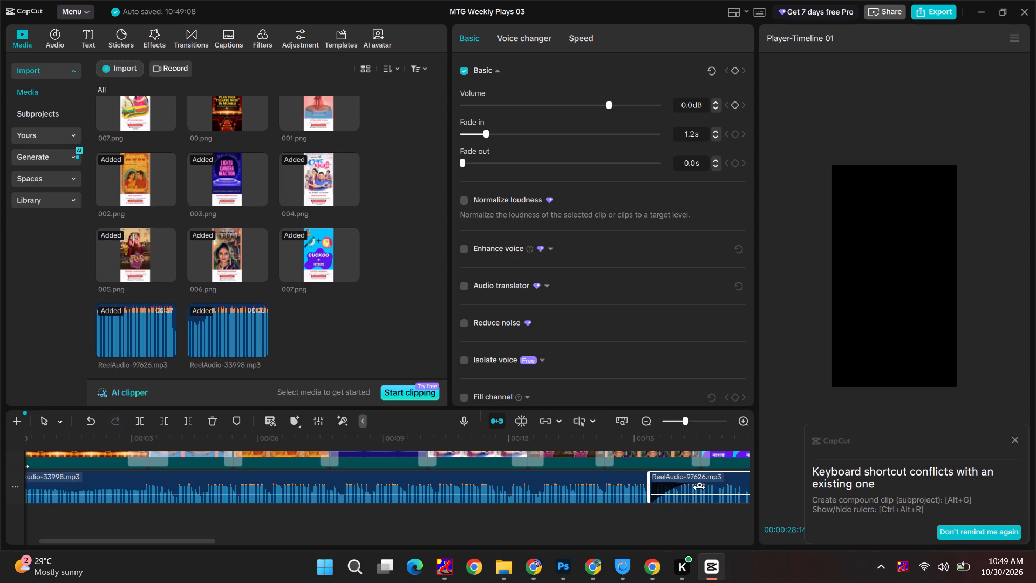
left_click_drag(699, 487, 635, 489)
Play the video from about 12 seconds through the audio join into the closing logo animation to check the music.
left_click(529, 519)
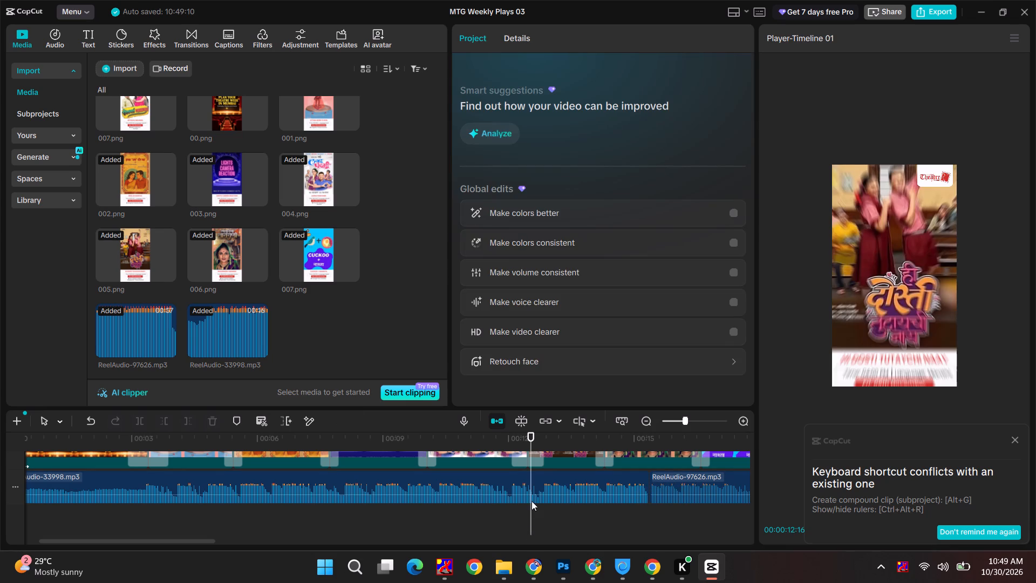
key("space")
left_click_drag(174, 539, 176, 541)
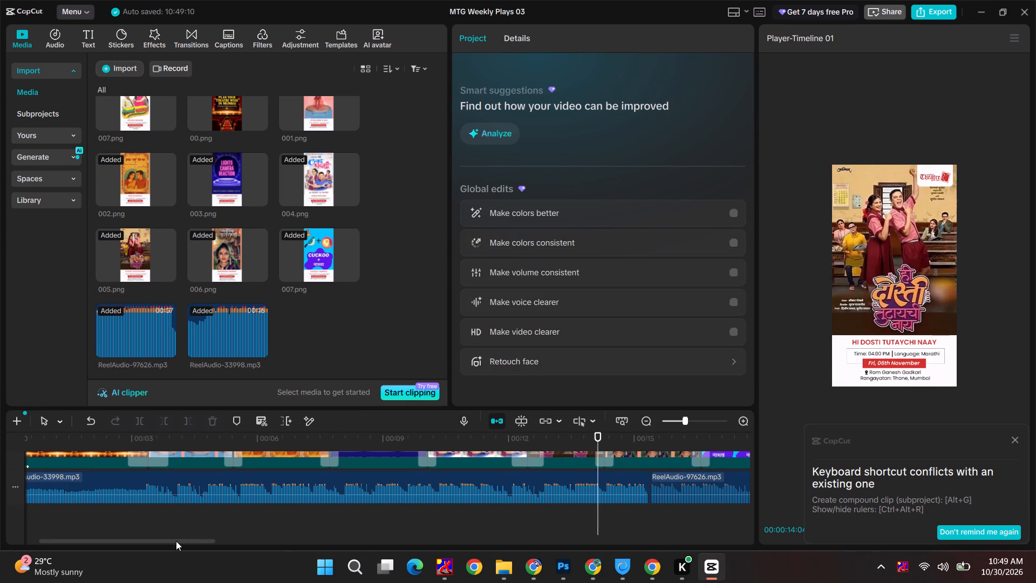
left_click_drag(176, 541, 270, 530)
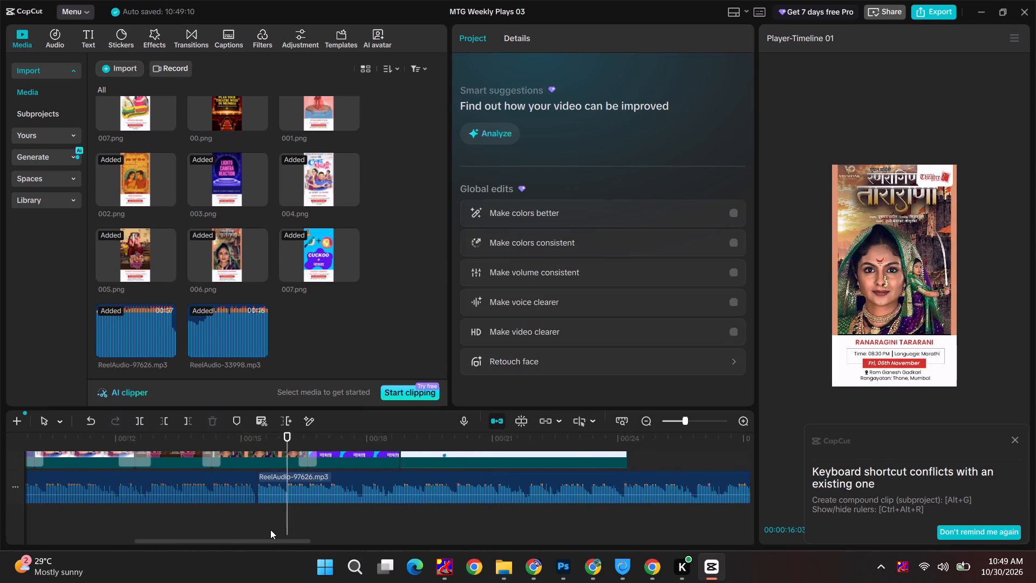
left_click_drag(270, 530, 275, 530)
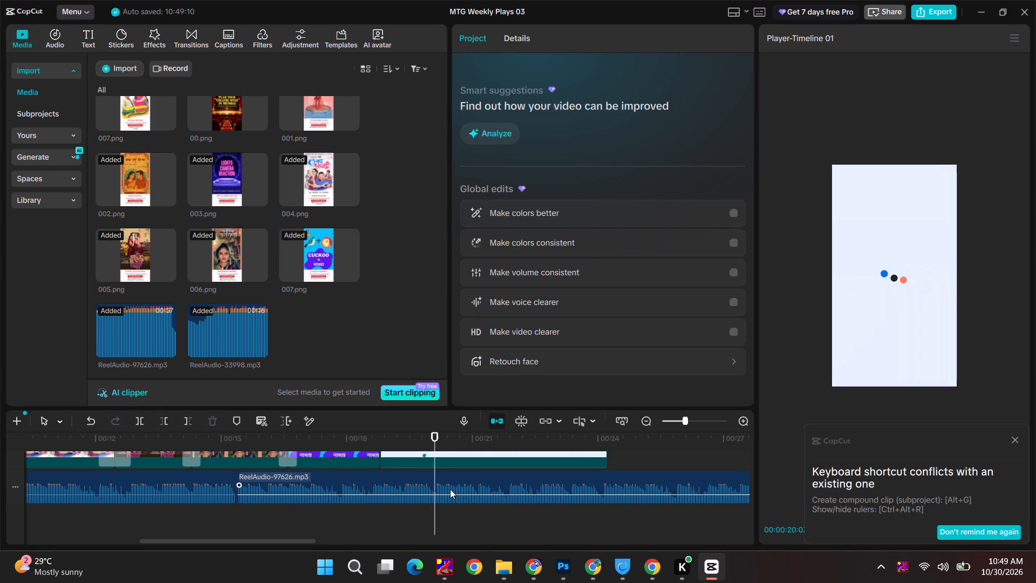
Trim about 4.5 seconds off the start of ReelAudio-97626.mp3 and move it back against the end of the first audio clip.
left_click(434, 479)
left_click(426, 439)
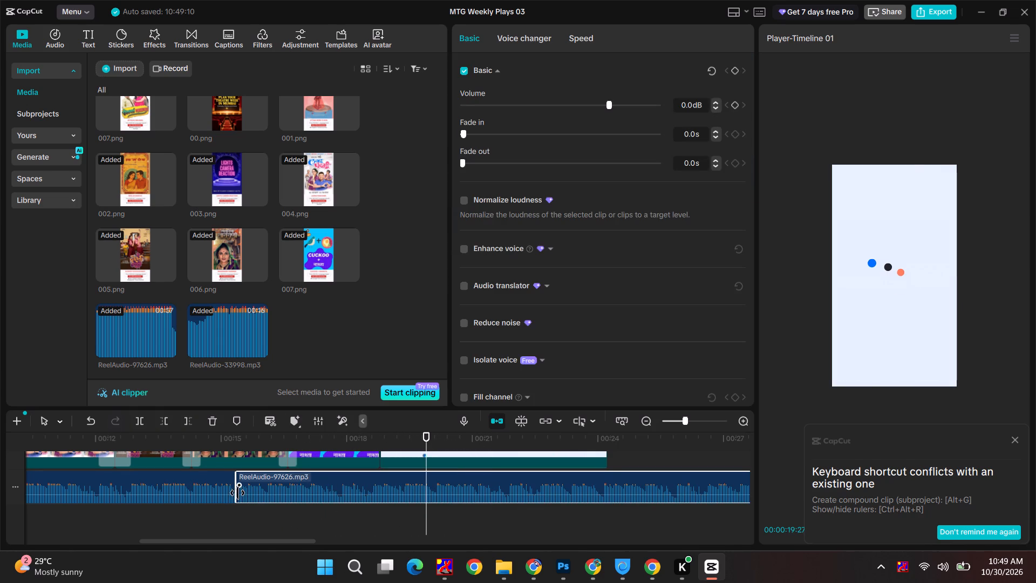
left_click_drag(237, 493, 422, 497)
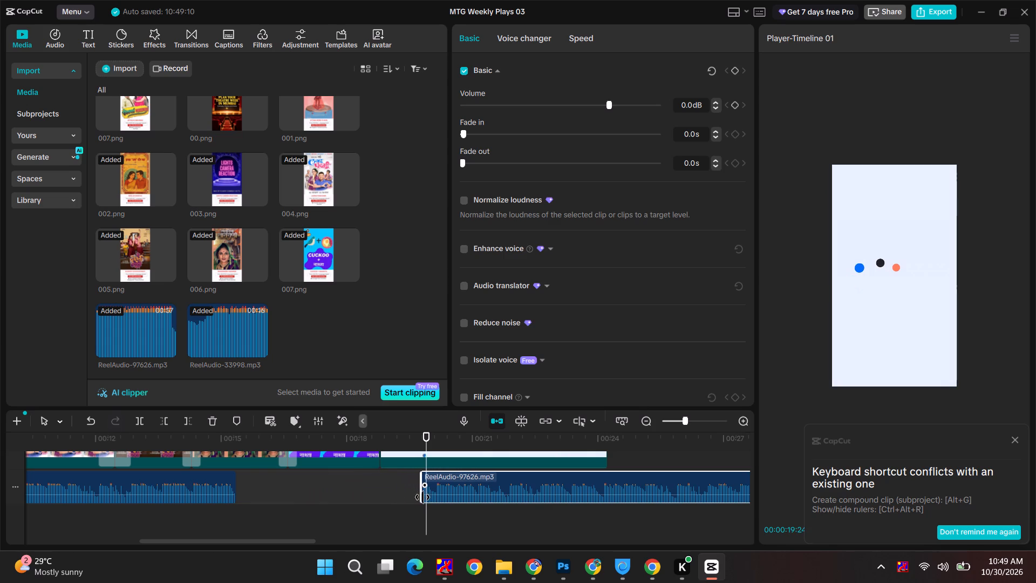
left_click_drag(422, 497, 428, 497)
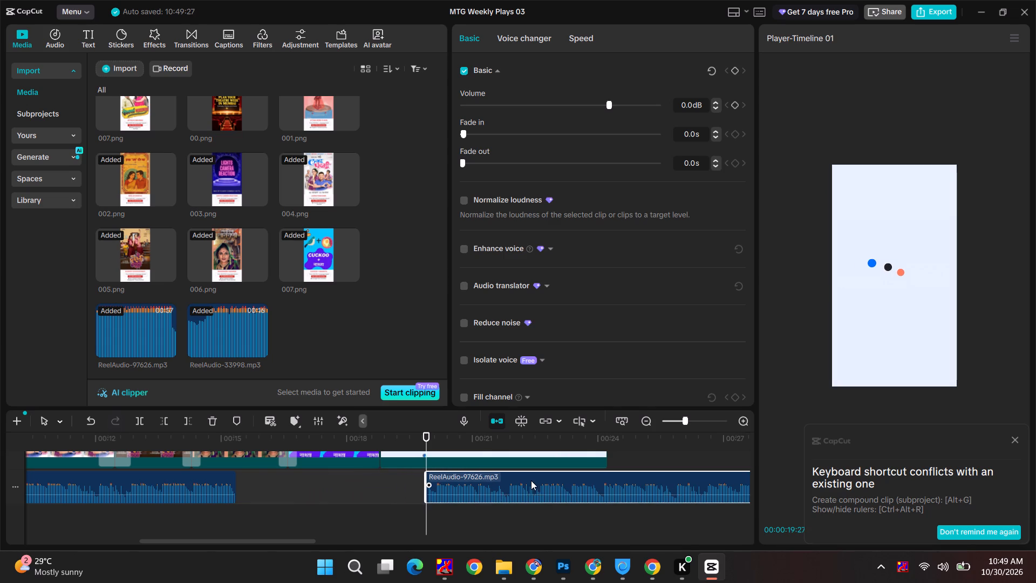
left_click_drag(531, 480, 338, 484)
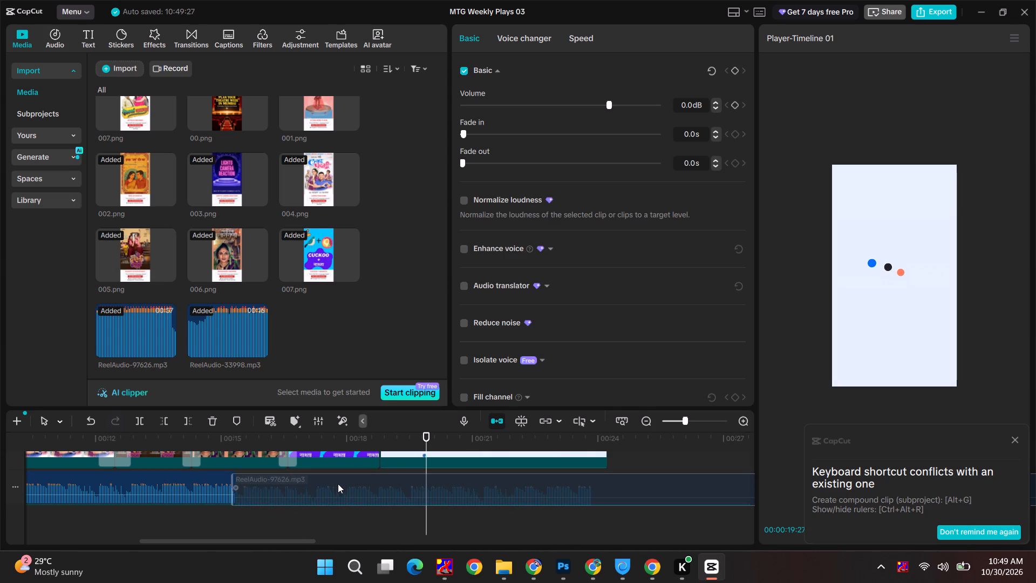
left_click_drag(338, 484, 341, 483)
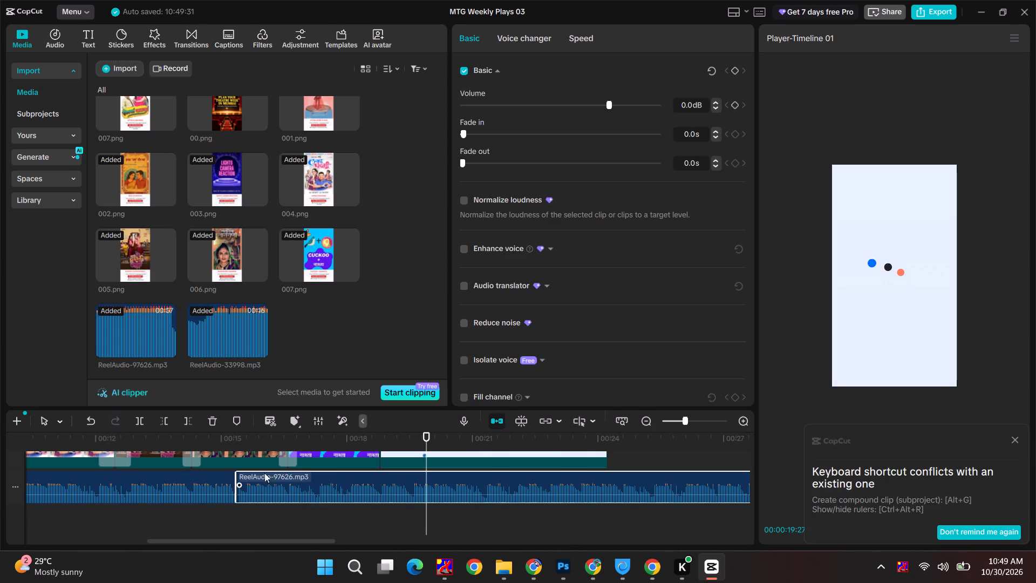
Play the timeline from about 14 seconds through the audio join to check the transition.
left_click_drag(277, 437, 185, 441)
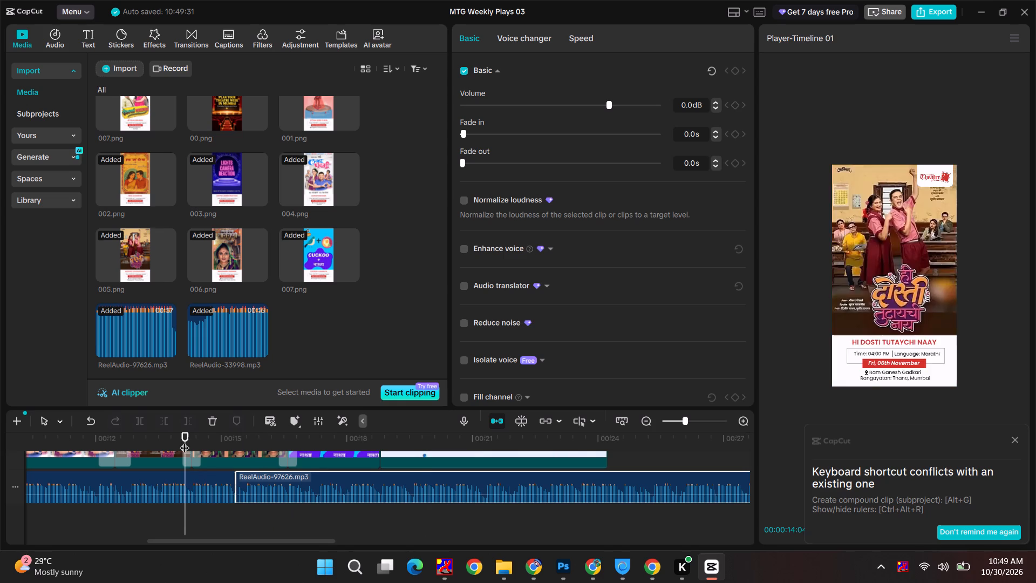
key("space")
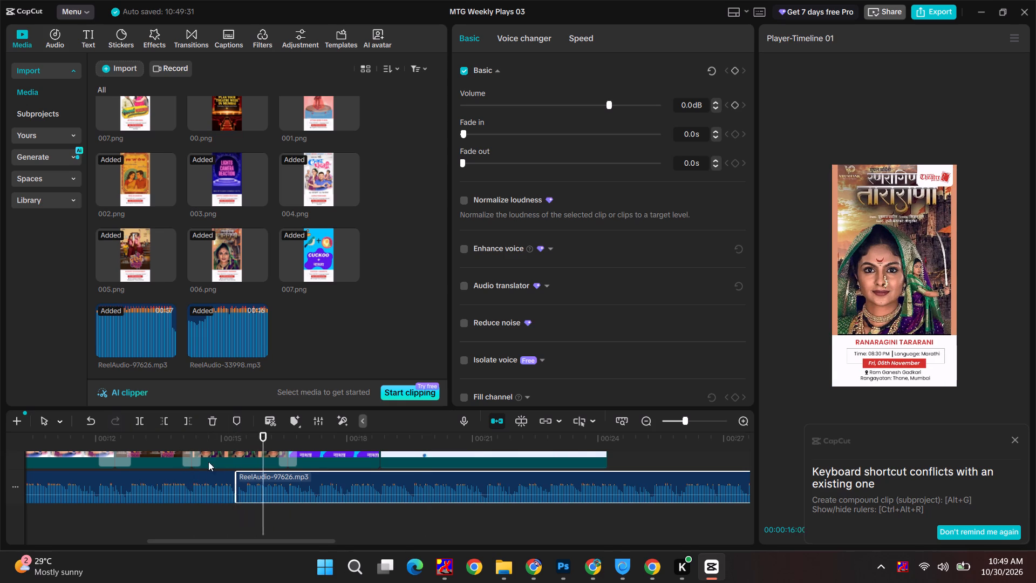
Trim about 0.2 seconds off the start of ReelAudio-97626.mp3 and close the gap to the first audio clip.
left_click_drag(236, 493, 242, 493)
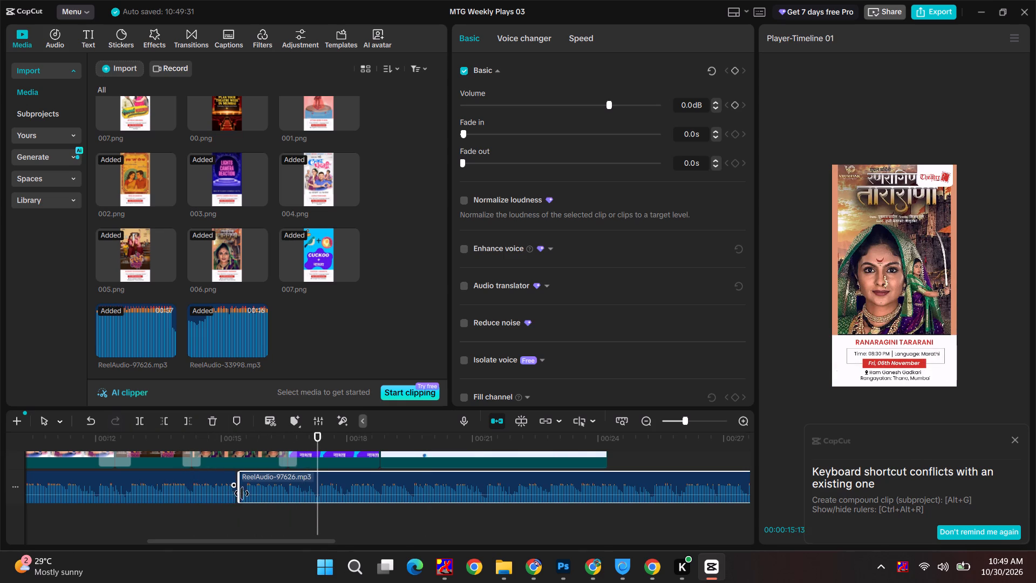
left_click_drag(242, 493, 246, 493)
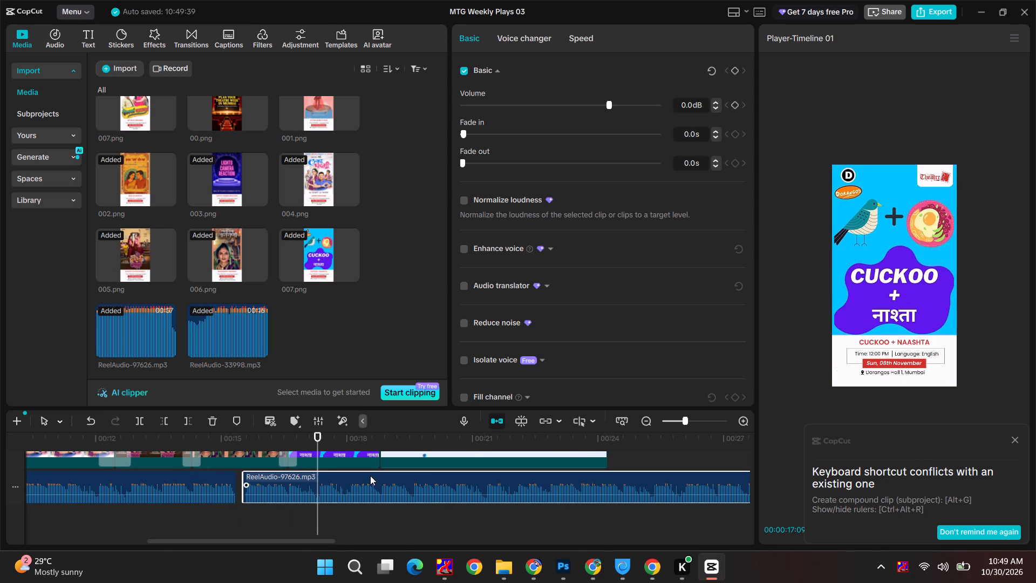
left_click_drag(370, 476, 360, 476)
left_click_drag(254, 510, 259, 483)
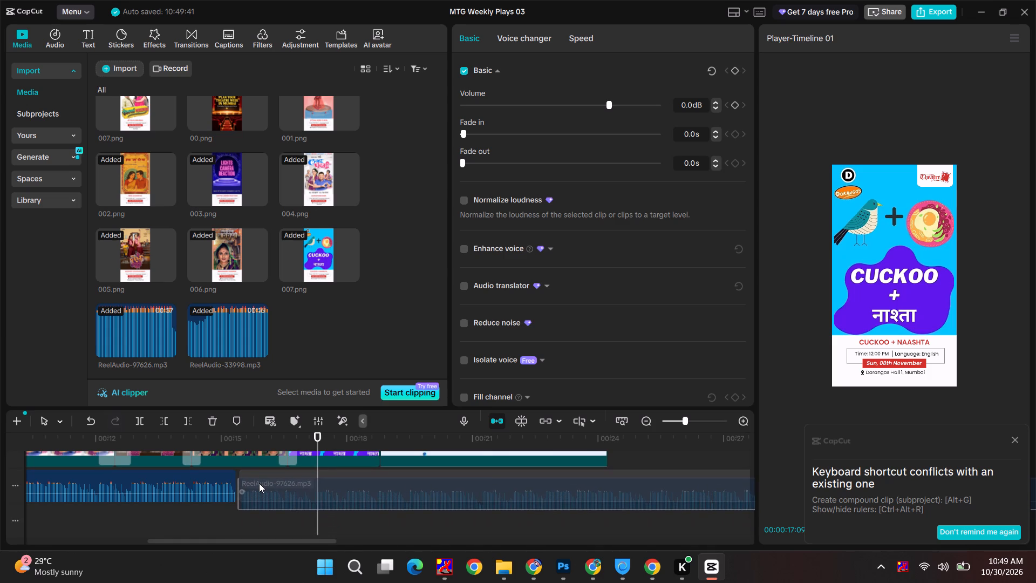
left_click_drag(259, 483, 256, 482)
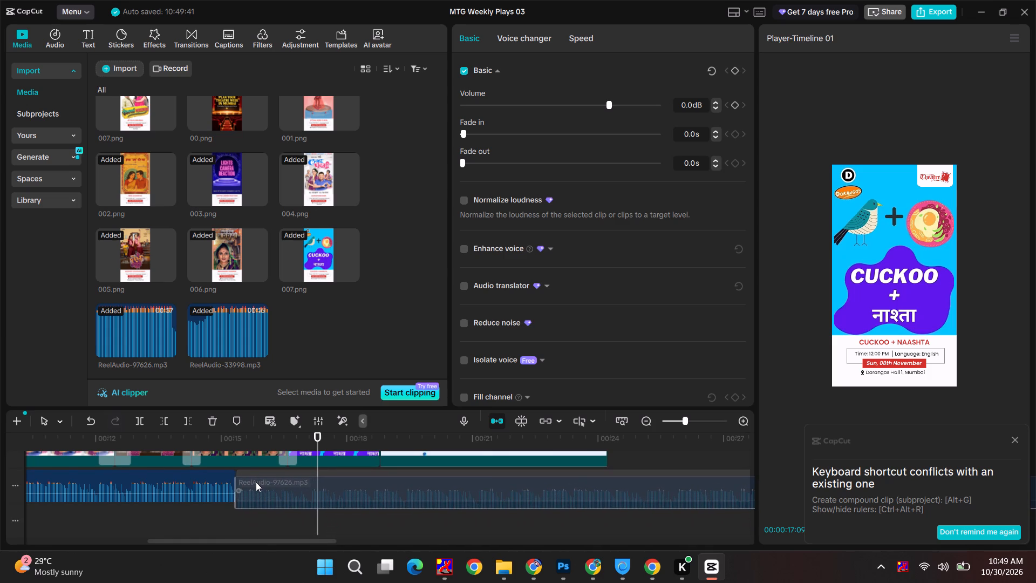
Replay the timeline from about 14 seconds across the audio join to check the new cut.
left_click(194, 439)
key("space")
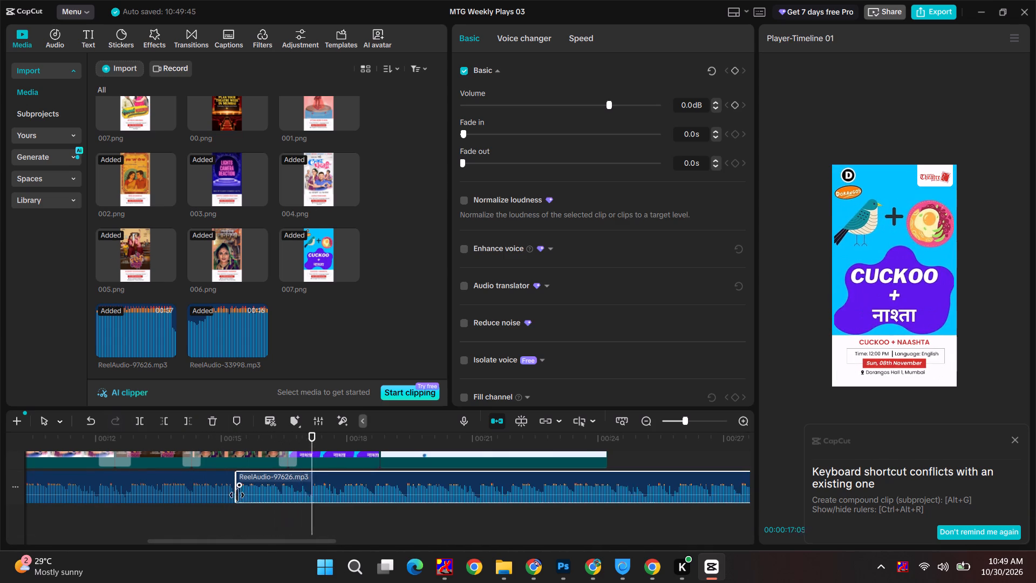
Trim about 0.9 seconds off the start of ReelAudio-97626.mp3 and move it back to the first audio clip.
left_click_drag(235, 495, 272, 493)
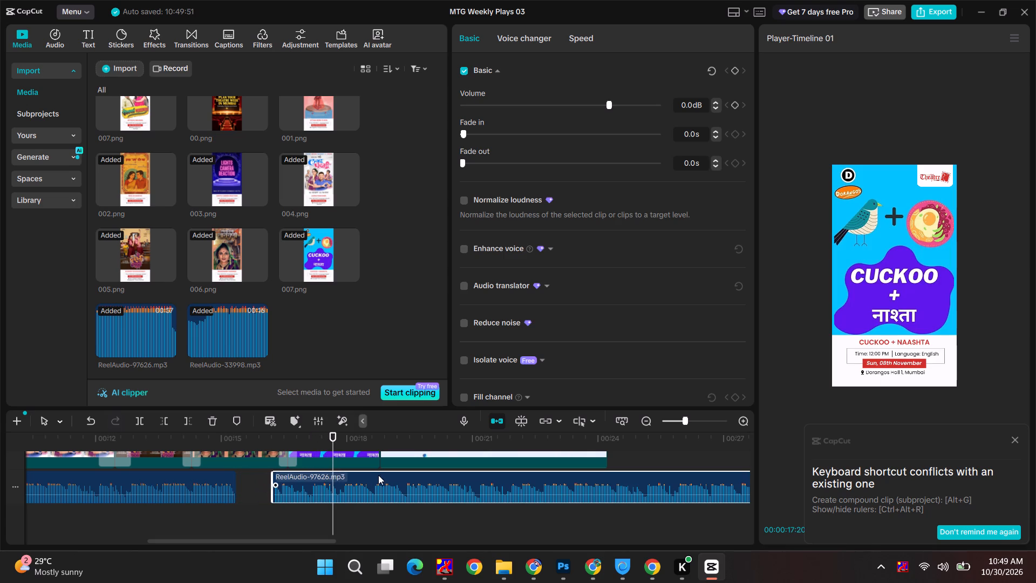
left_click_drag(380, 474, 337, 474)
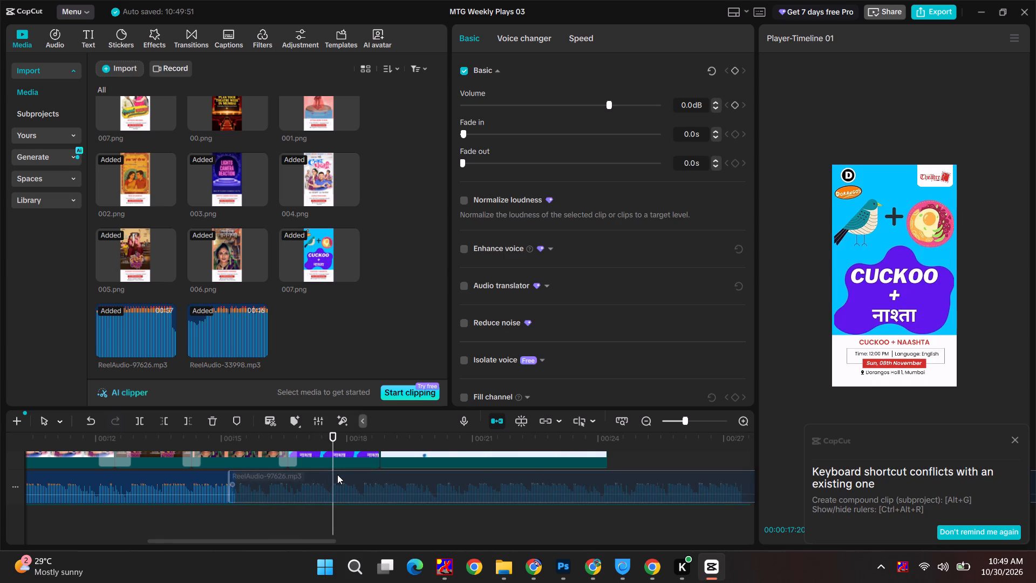
left_click_drag(337, 474, 349, 475)
Trim about another 0.2 seconds off the start of ReelAudio-97626.mp3 and place it against the first clip on the same track.
left_click_drag(240, 497, 247, 496)
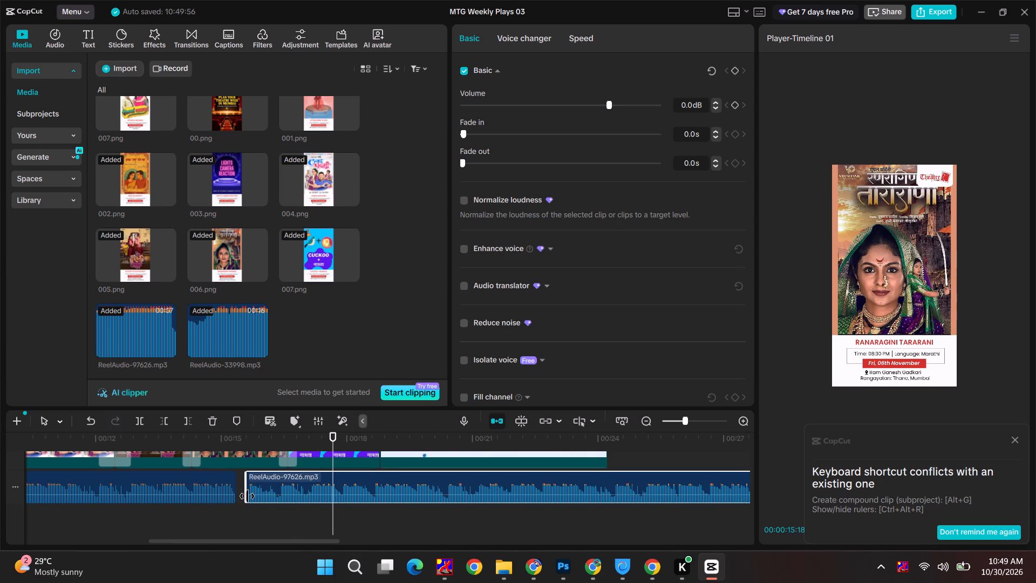
left_click_drag(247, 496, 247, 496)
left_click_drag(366, 473, 354, 474)
left_click_drag(268, 511, 268, 493)
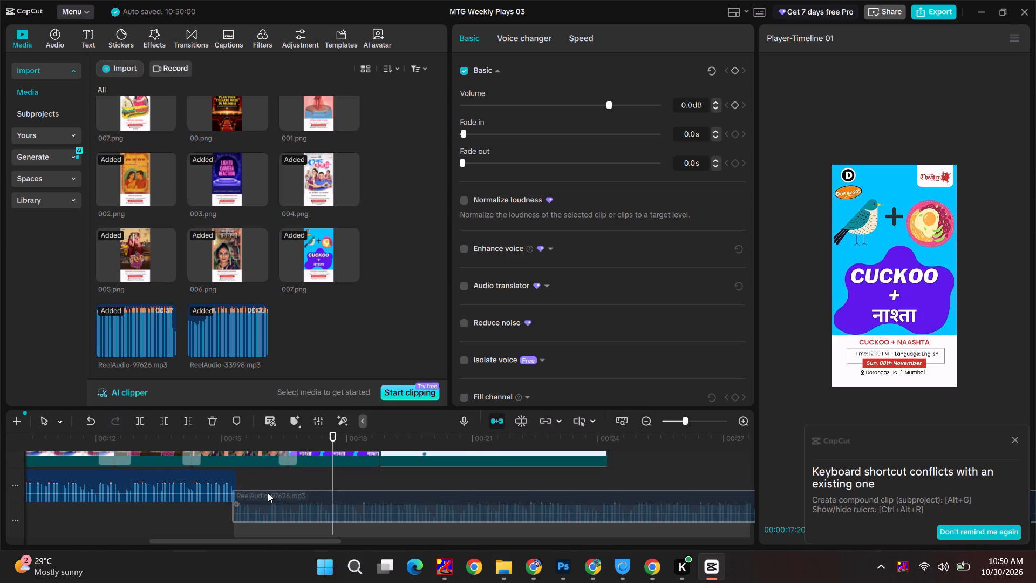
left_click_drag(268, 493, 270, 476)
Play the timeline from about 14 seconds through the audio join to check how the music connects.
left_click(197, 438)
key("space")
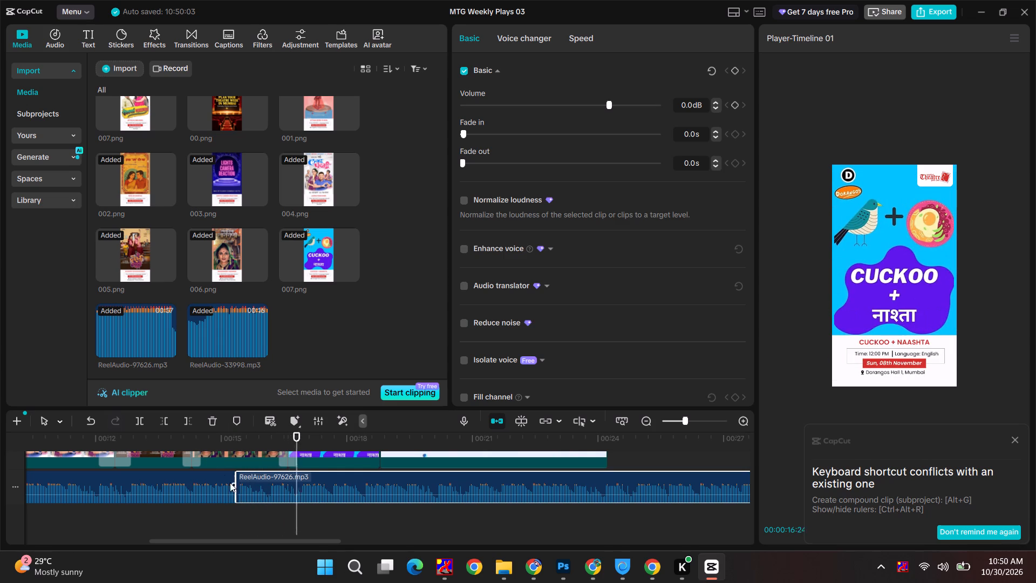
Move ReelAudio-97626.mp3 onto a separate audio track below, starting at about 15:09 so it slightly overlaps the first clip's end.
scroll(230, 506, "up", 20, "ctrl")
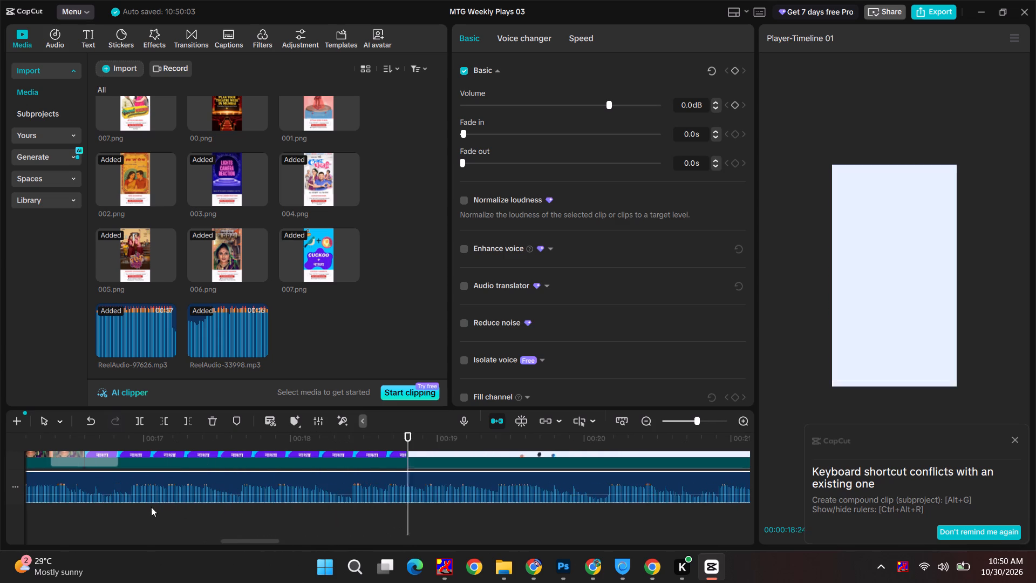
left_click_drag(254, 543, 139, 544)
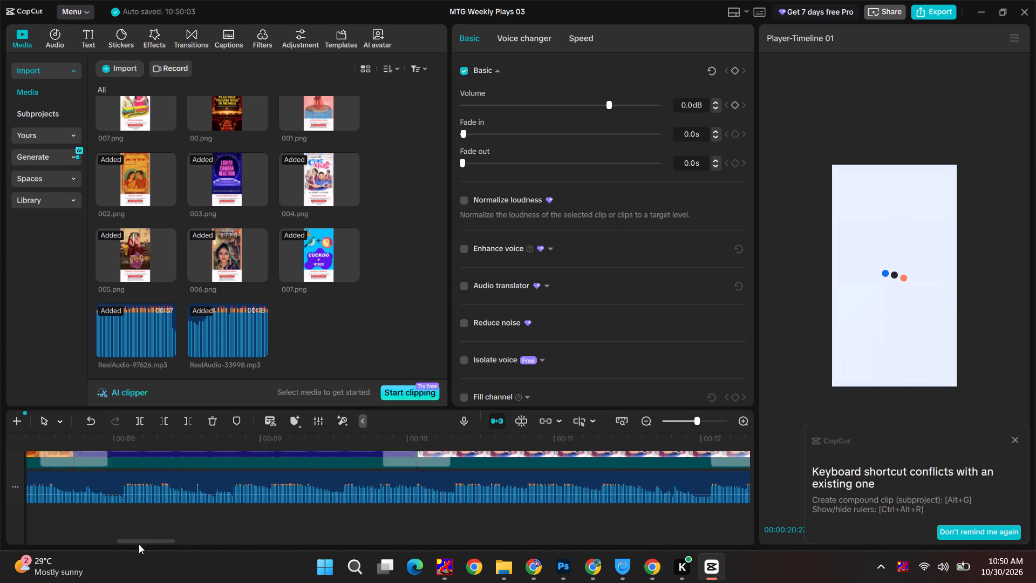
left_click_drag(139, 544, 152, 535)
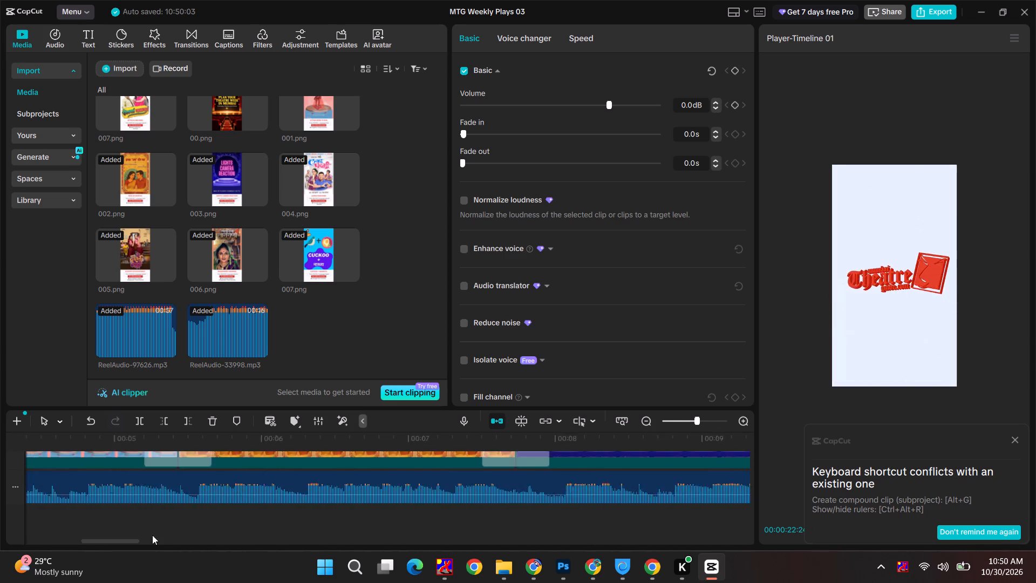
left_click_drag(152, 535, 233, 522)
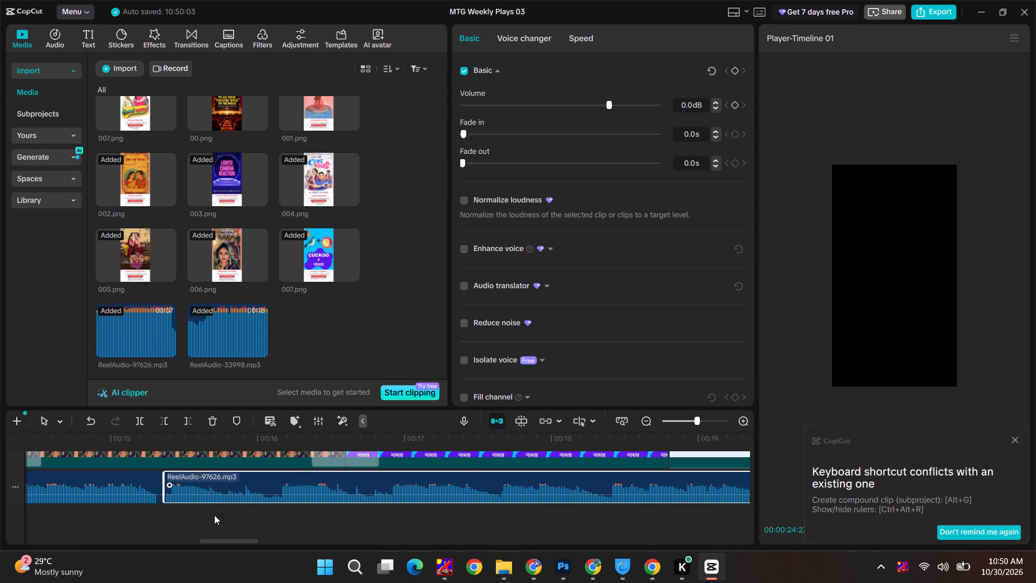
left_click(213, 516)
left_click_drag(265, 480, 261, 480)
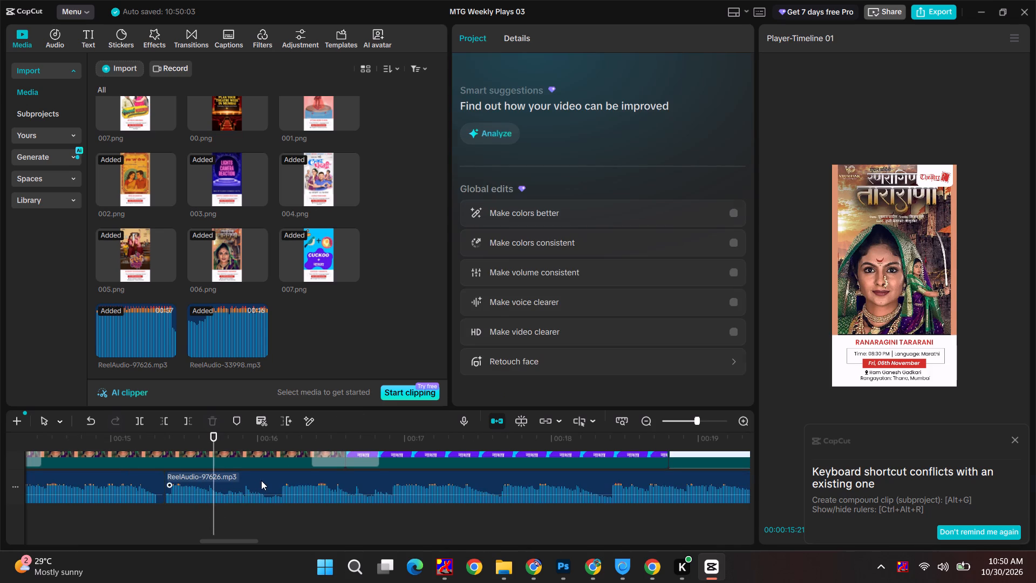
left_click_drag(261, 480, 257, 481)
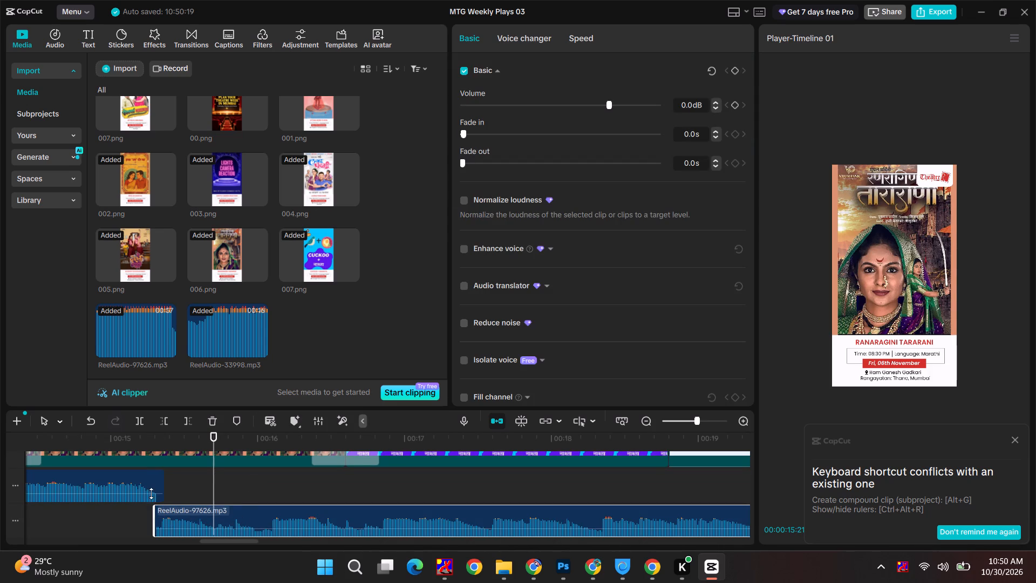
Trim the end of the first audio clip, ReelAudio-33998.mp3, back to 00:00:15:09, where the second clip starts.
left_click(149, 484)
left_click_drag(165, 485, 157, 485)
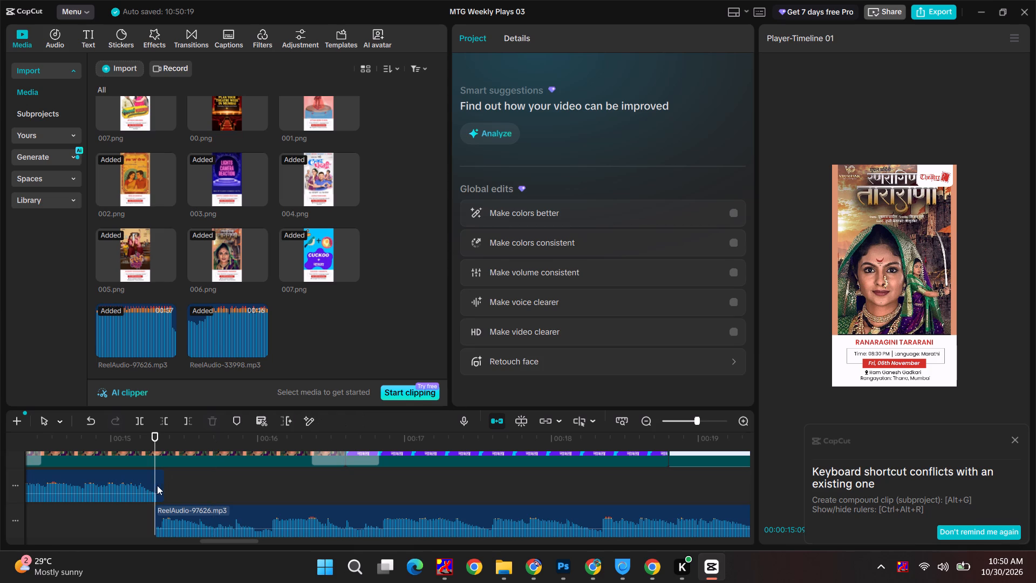
left_click(137, 479)
left_click_drag(165, 487, 156, 489)
scroll(147, 487, "up", 20, "ctrl")
scroll(147, 487, "up", 1, "ctrl")
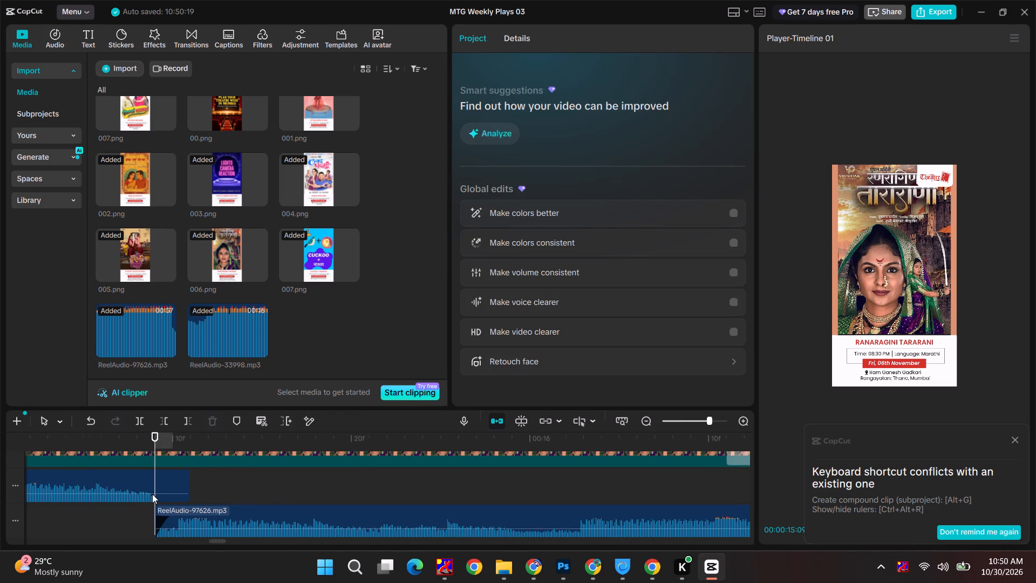
left_click(179, 483)
left_click_drag(193, 478, 155, 482)
Move ReelAudio-97626.mp3 back onto the first audio track, directly against the trimmed end of ReelAudio-33998.mp3.
left_click_drag(279, 512, 279, 479)
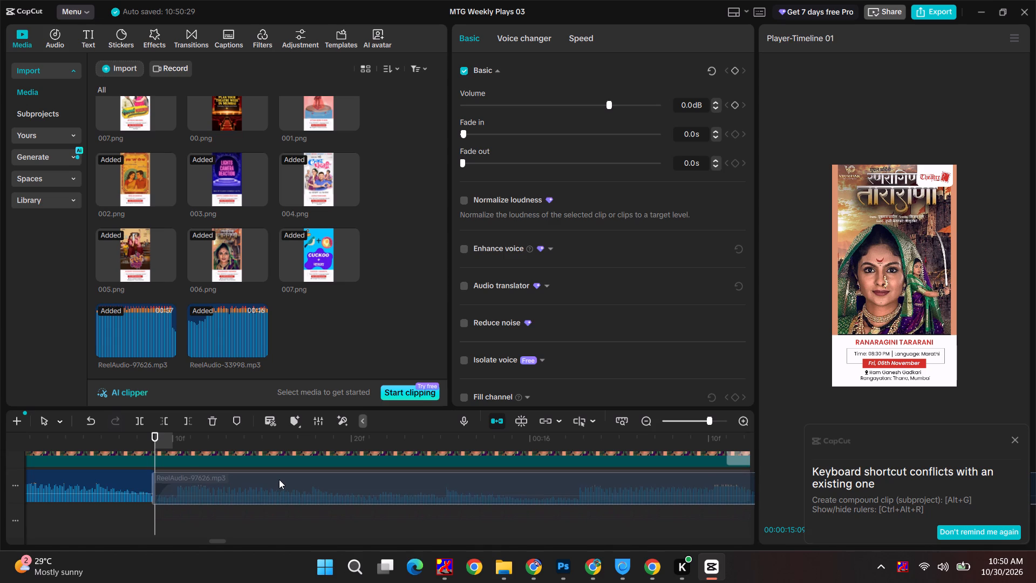
left_click_drag(279, 479, 279, 477)
Remove the short fade-in at the start of ReelAudio-97626.mp3 so its fade-in is 0.0 s.
left_click_drag(173, 486, 127, 490)
left_click(289, 478)
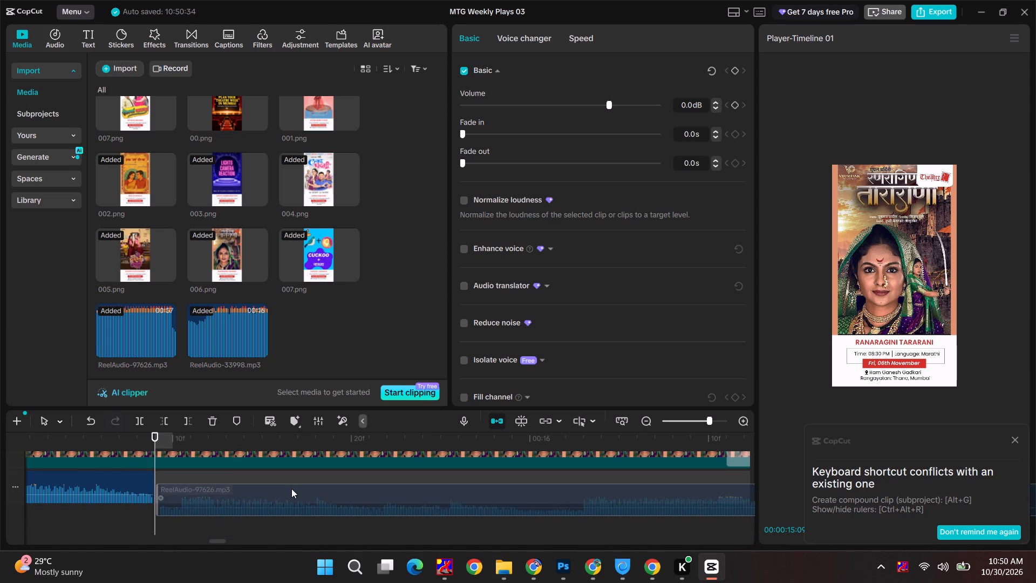
Play the timeline from about 15 seconds through the tightened audio join to check the transition.
left_click(115, 437)
scroll(73, 436, "down", 11, "ctrl")
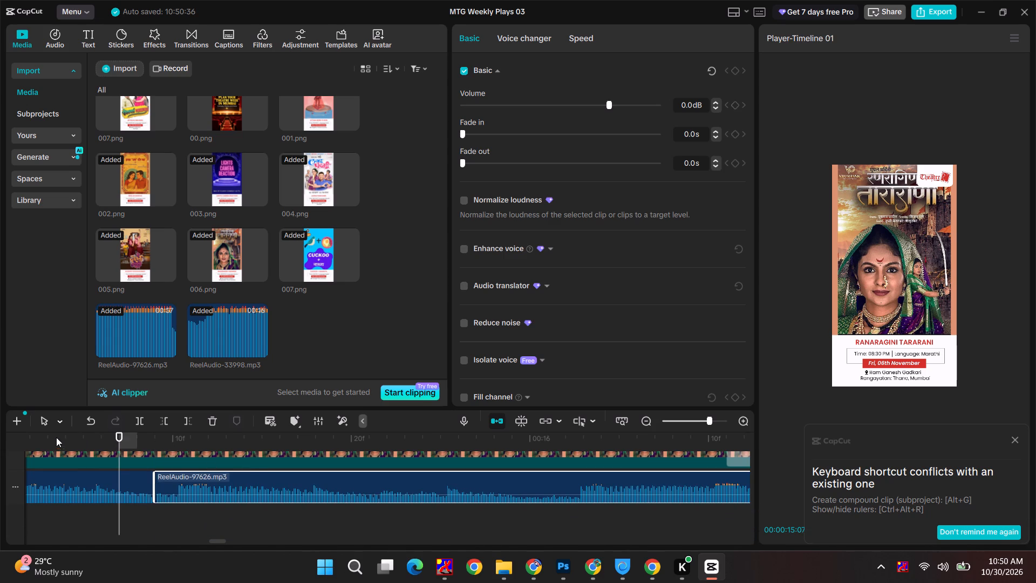
left_click(57, 436)
key("space")
Split ReelAudio-97626.mp3 at the end of the video, about 24 seconds, and delete the part that runs past it.
scroll(103, 462, "down", 6, "ctrl")
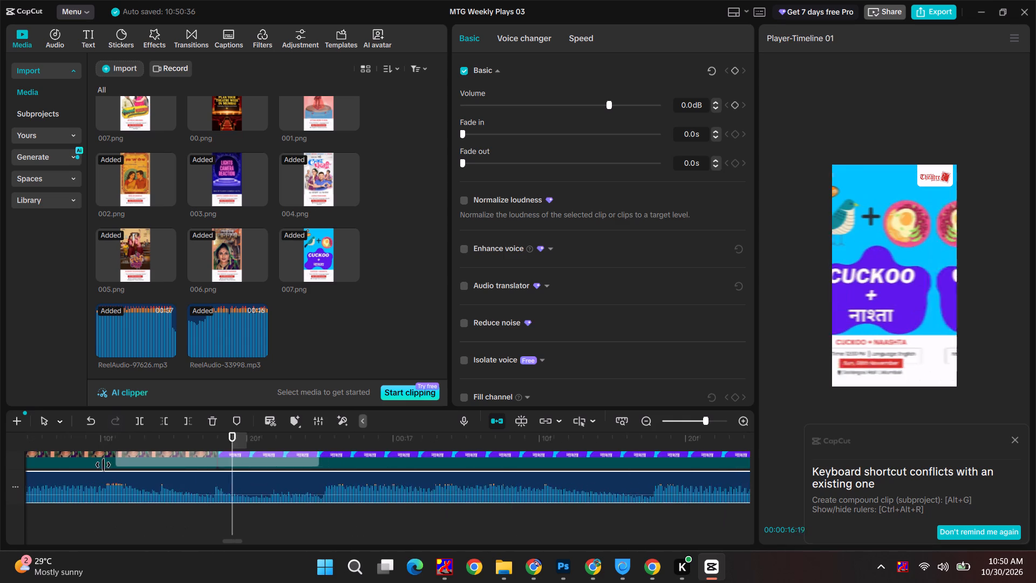
scroll(104, 465, "down", 20, "ctrl")
scroll(104, 465, "down", 11, "ctrl")
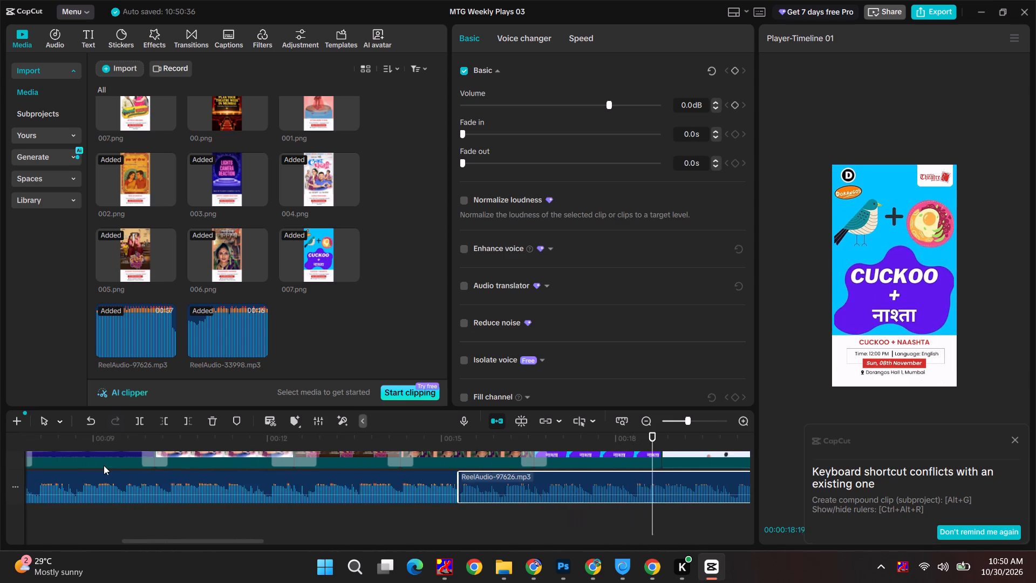
scroll(104, 465, "down", 17, "ctrl")
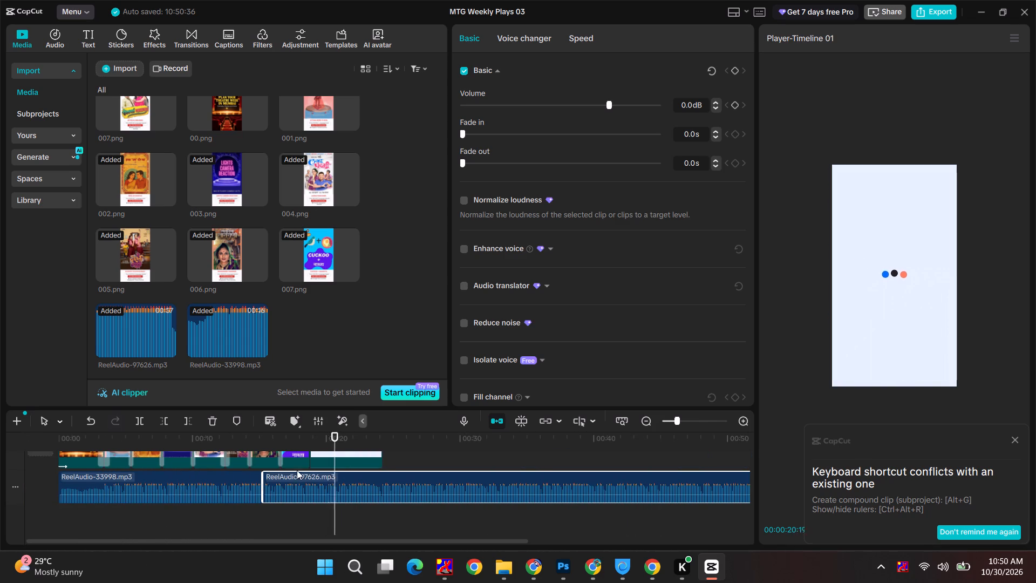
left_click_drag(355, 437, 373, 437)
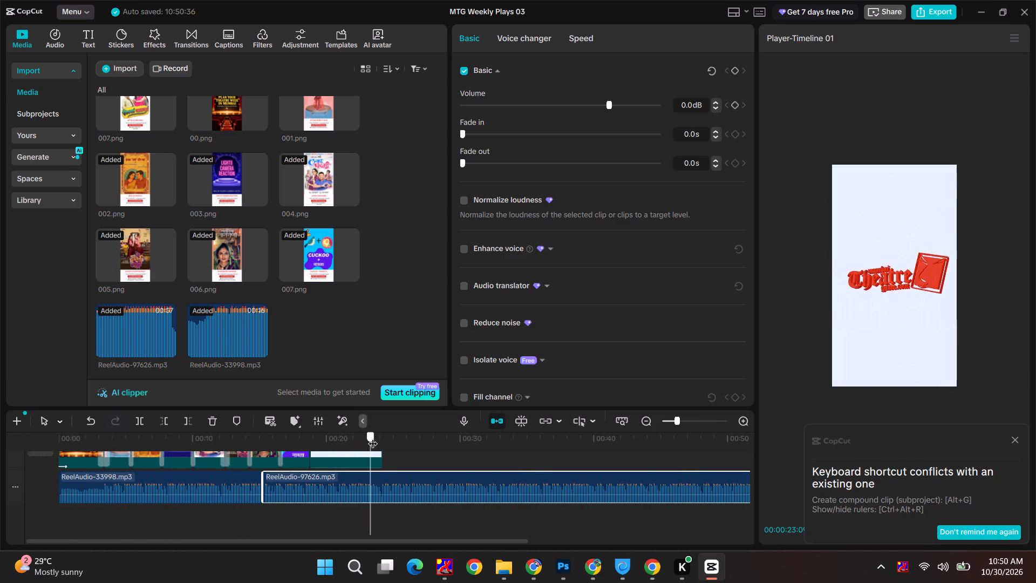
left_click_drag(373, 437, 381, 437)
left_click(394, 477)
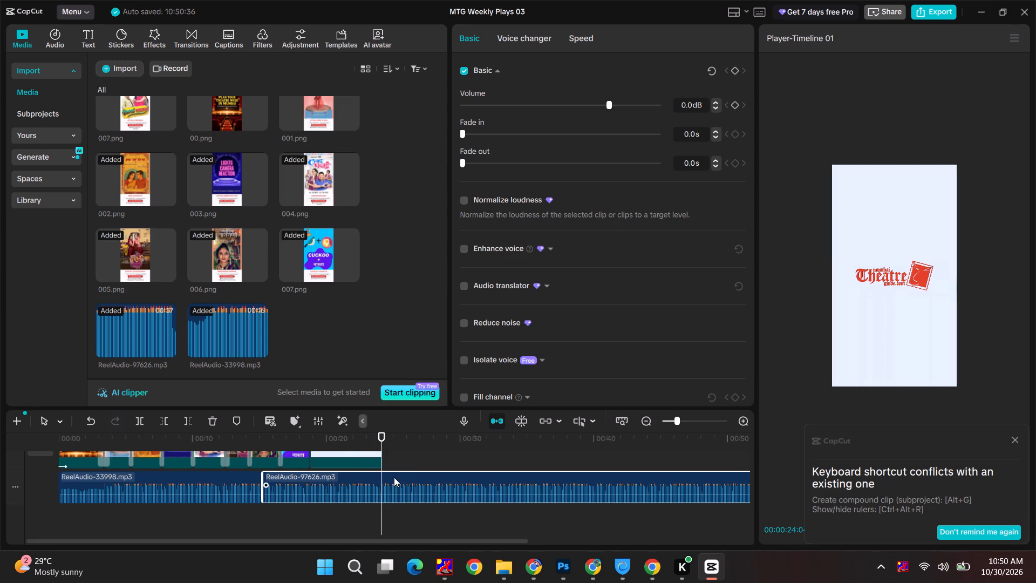
key("ctrl+b")
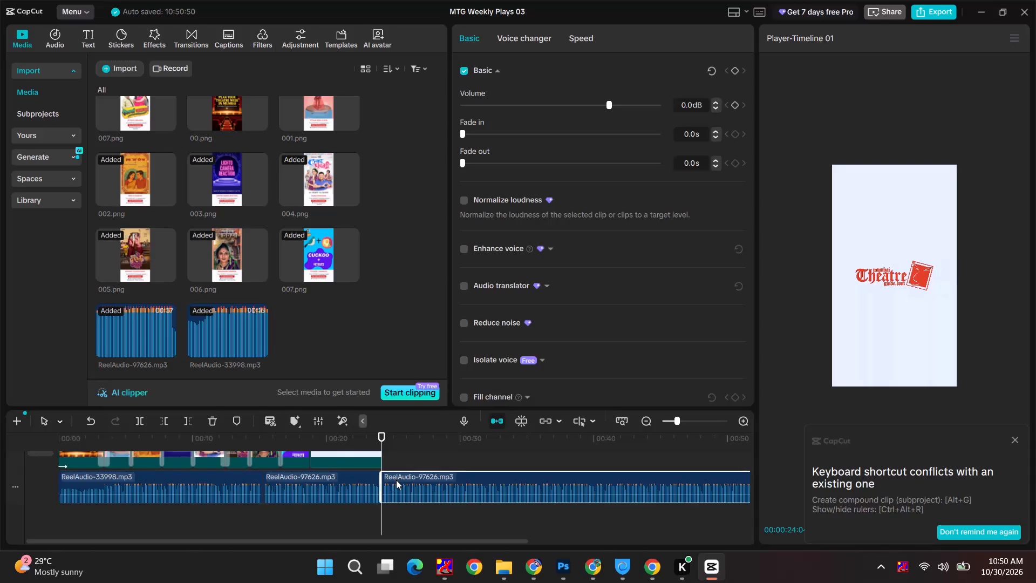
key("BackSpace")
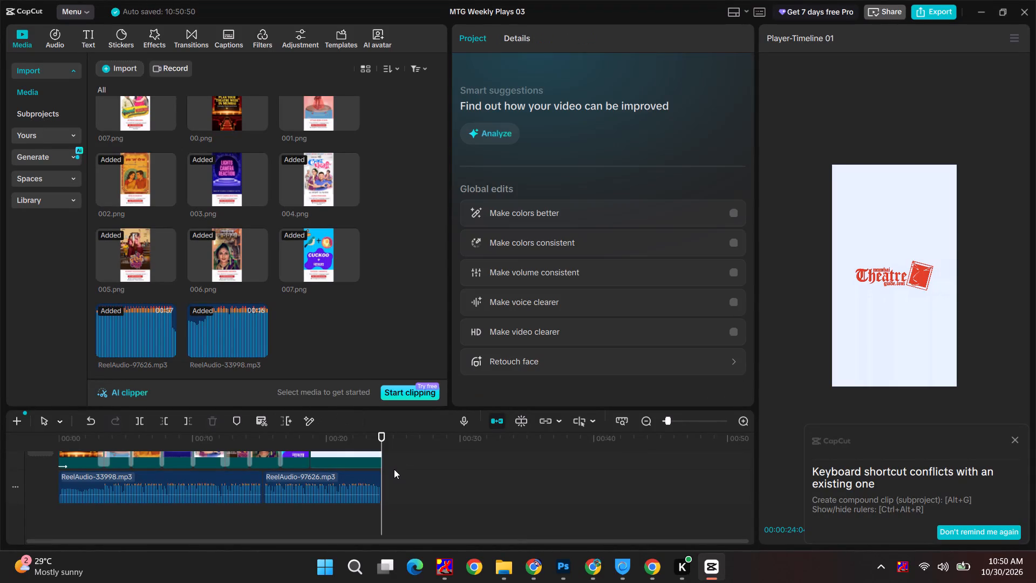
Play the video from the beginning to check the posters together with the joined audio.
left_click_drag(383, 436, 10, 451)
key("space")
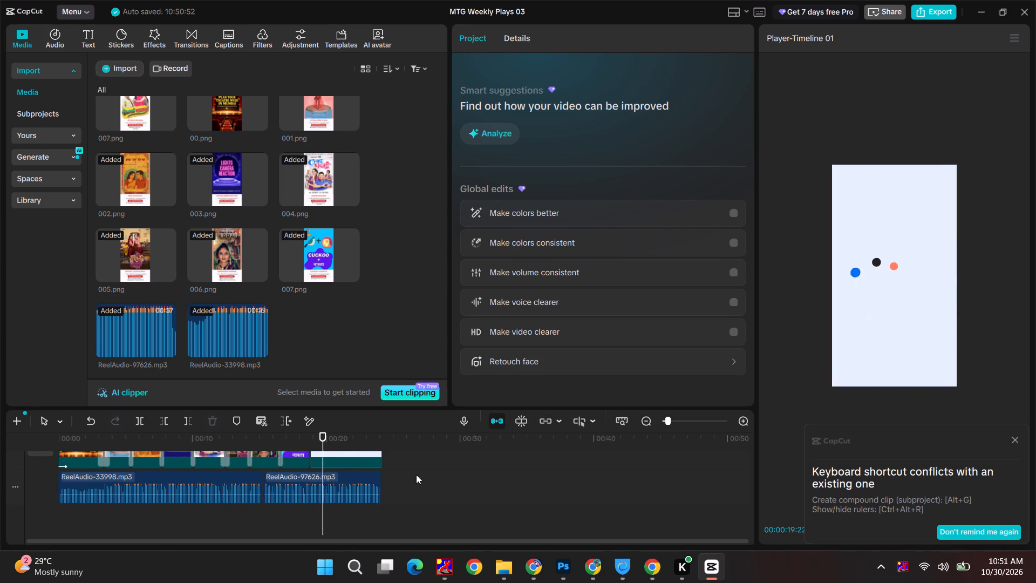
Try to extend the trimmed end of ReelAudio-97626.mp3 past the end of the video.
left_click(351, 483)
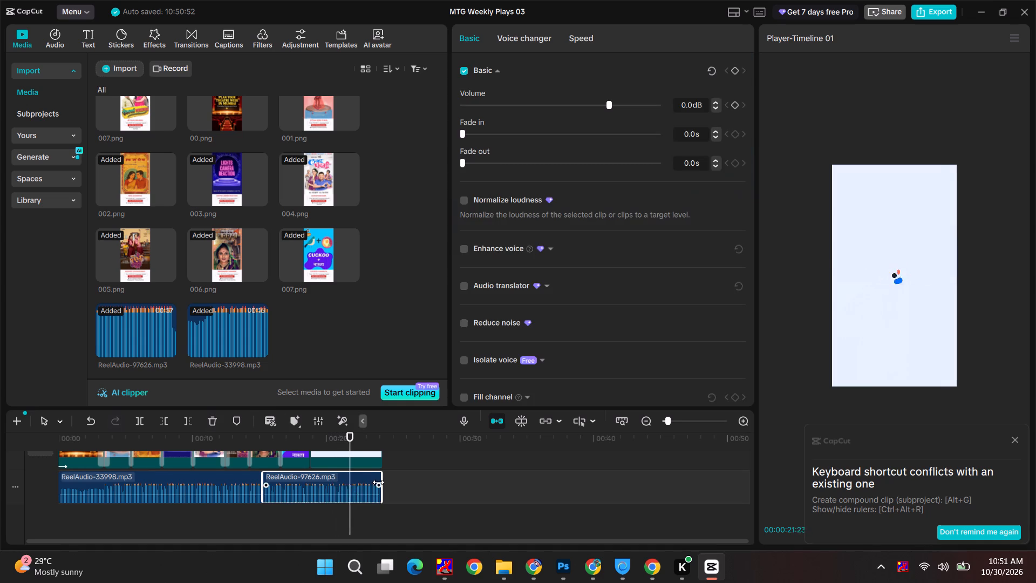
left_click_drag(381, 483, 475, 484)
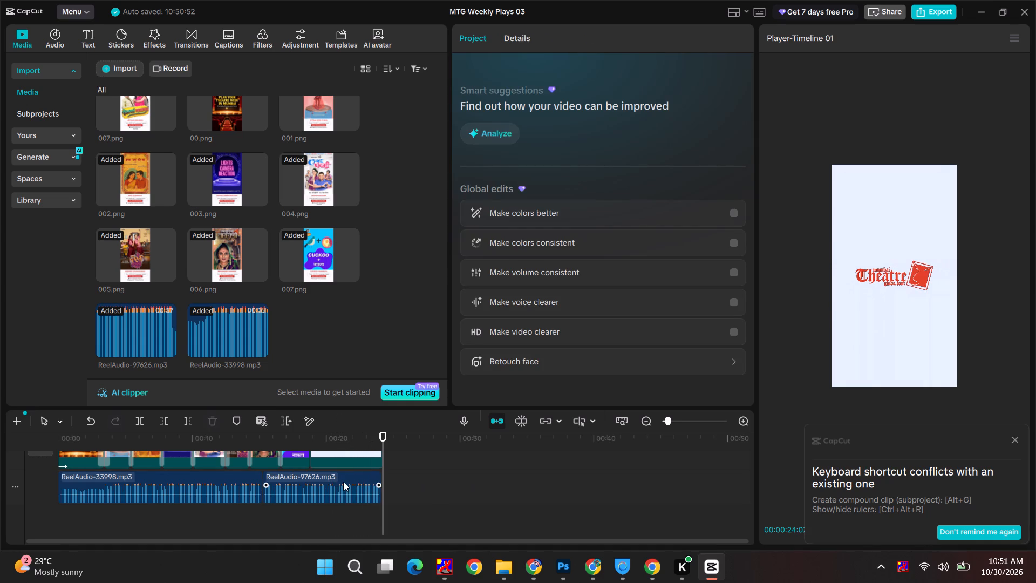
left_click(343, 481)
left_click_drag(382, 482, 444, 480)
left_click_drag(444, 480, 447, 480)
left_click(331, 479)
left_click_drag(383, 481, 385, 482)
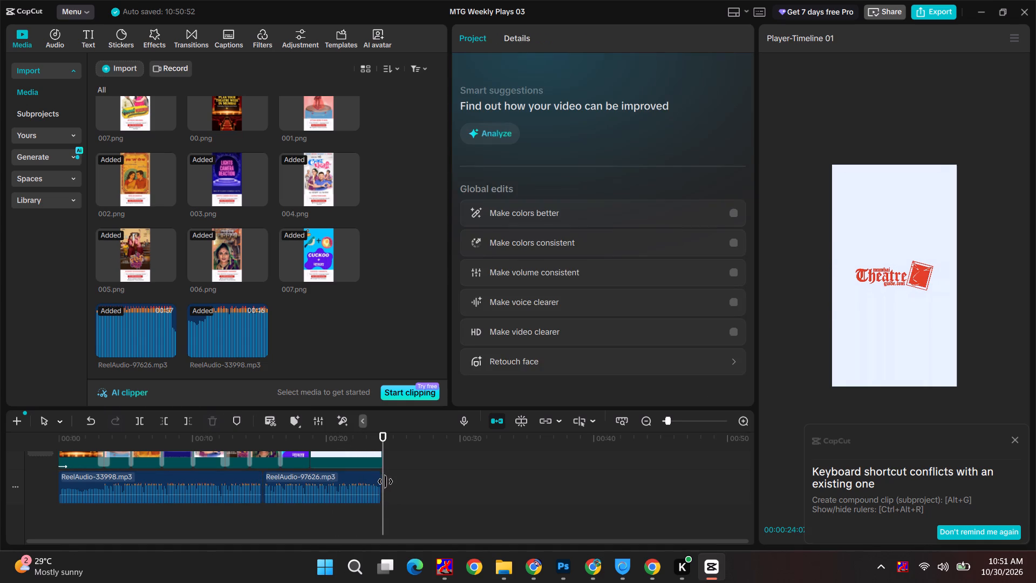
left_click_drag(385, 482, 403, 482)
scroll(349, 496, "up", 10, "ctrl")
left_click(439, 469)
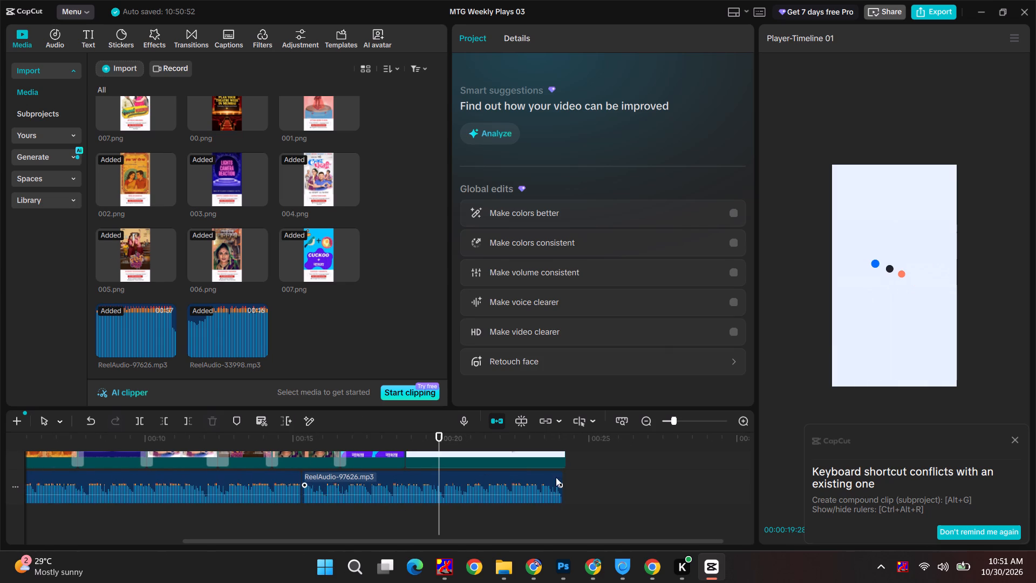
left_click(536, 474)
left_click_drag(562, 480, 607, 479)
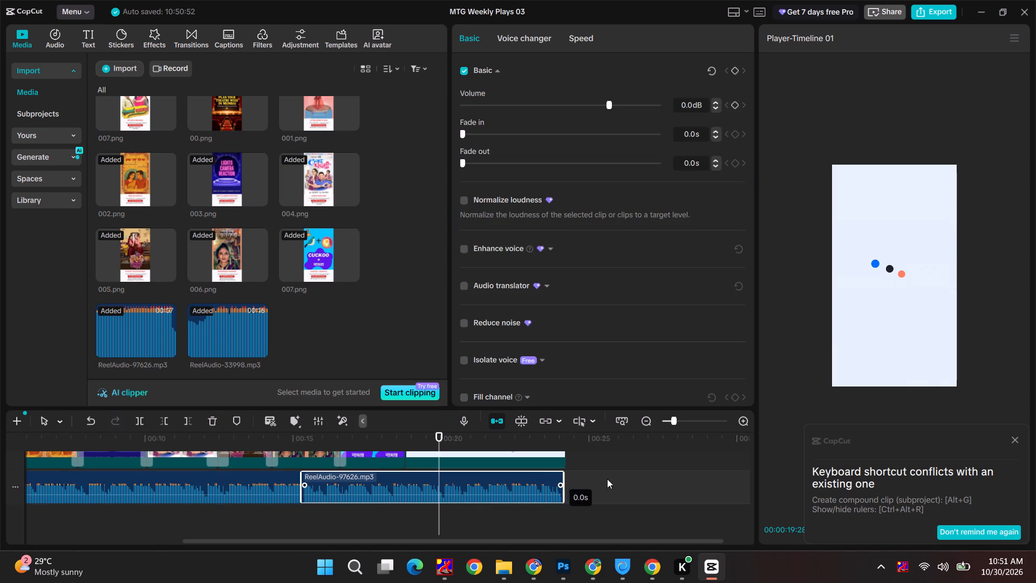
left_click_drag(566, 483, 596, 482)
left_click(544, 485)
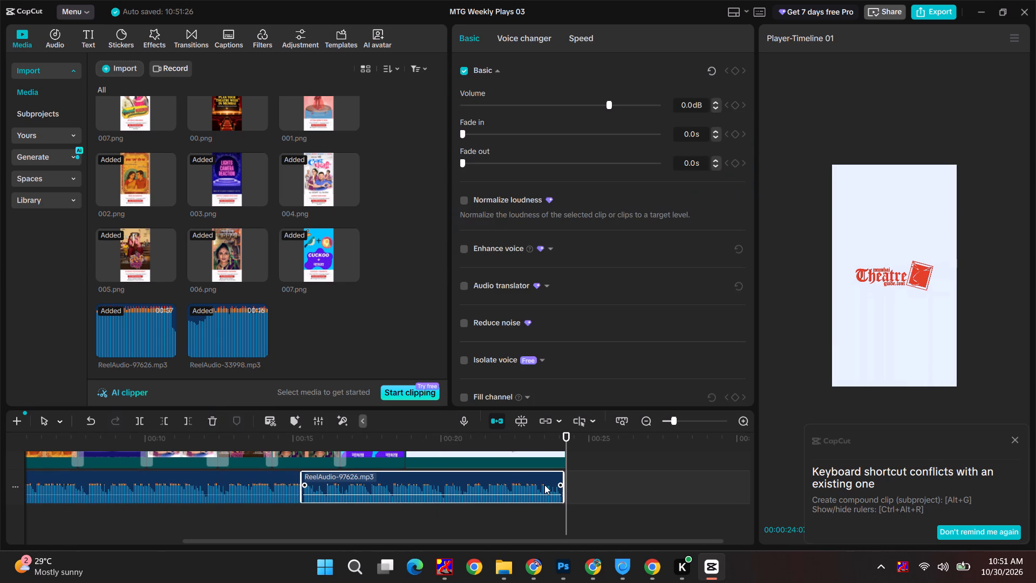
Undo the deletion and split at the end of ReelAudio-97626.mp3 to restore its full length.
key("ctrl+z")
key("ctrl+z")
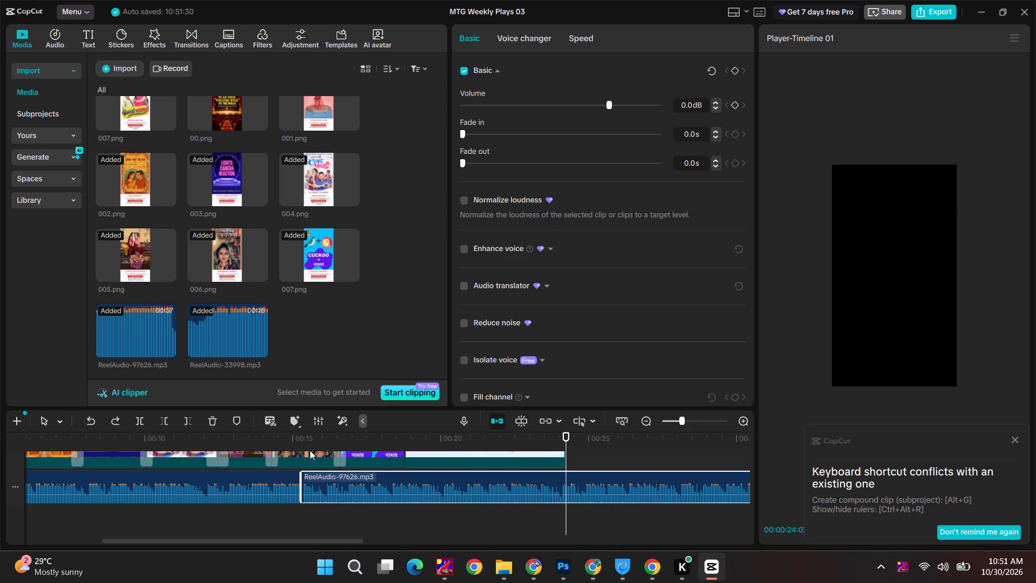
Play the timeline from about 13 to 15 seconds across the join between the two reel audio clips.
scroll(304, 462, "down", 9, "ctrl")
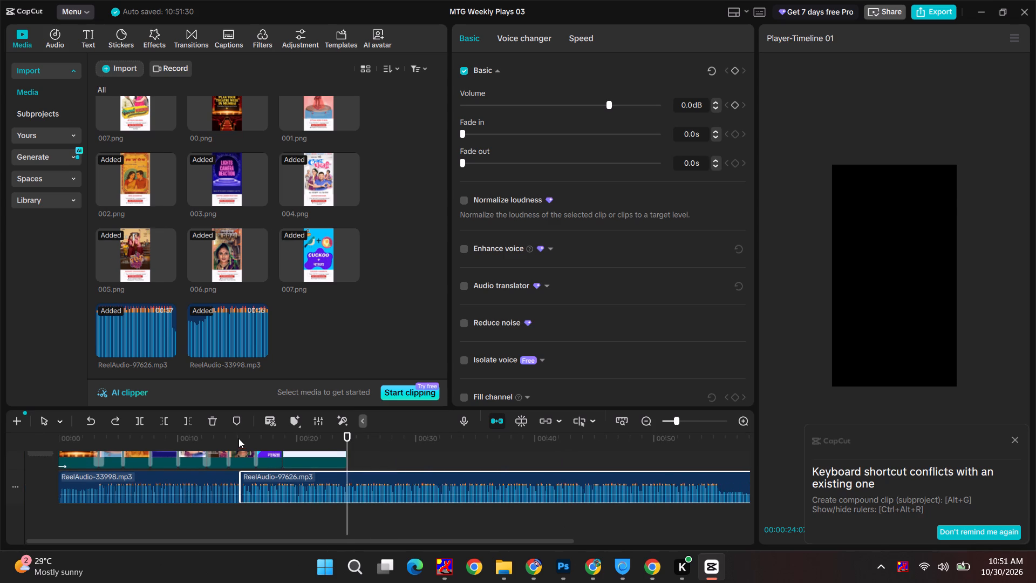
left_click(238, 438)
key("space")
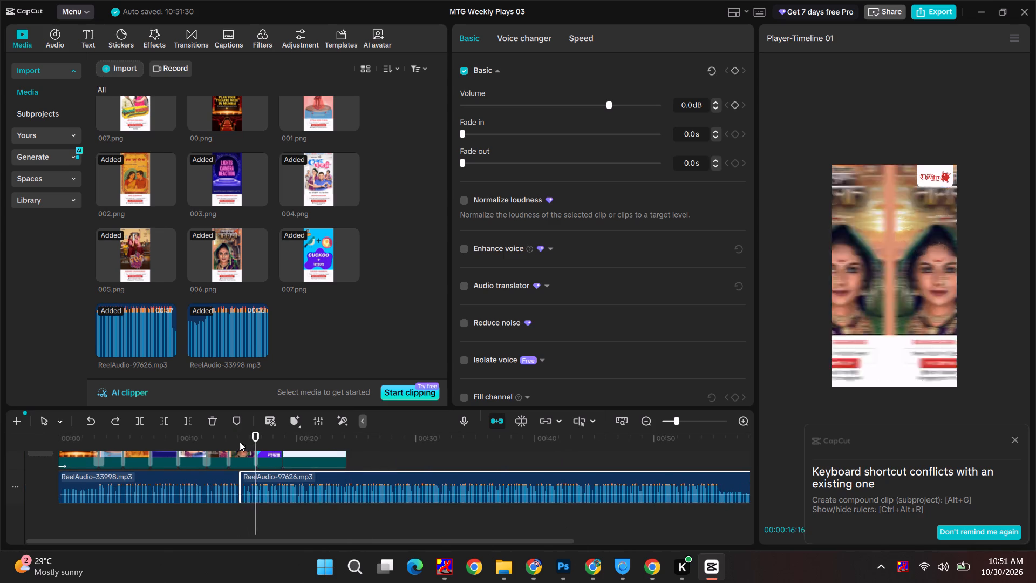
left_click(216, 435)
key("space")
key("space")
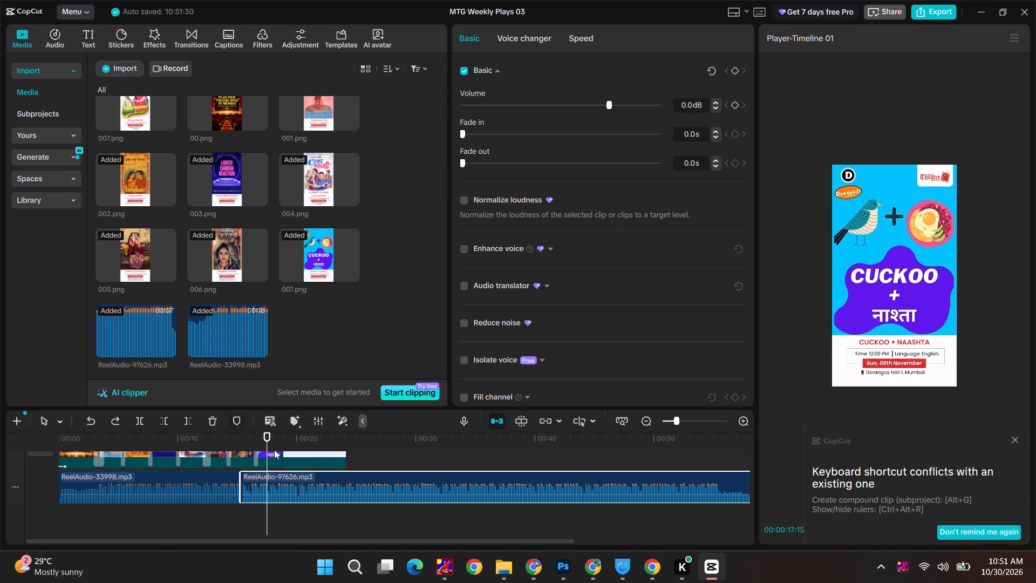
Play the opening posters from the start and extend the Ottam poster (001.png) to end at about 6 seconds.
left_click_drag(73, 442, 19, 439)
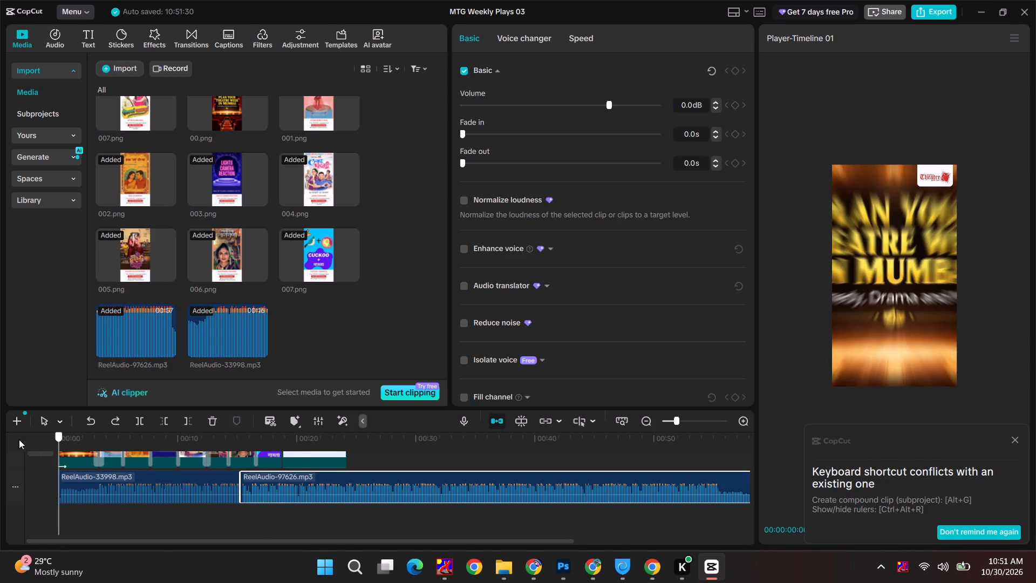
left_click_drag(19, 439, 14, 439)
key("space")
scroll(112, 462, "up", 10, "ctrl")
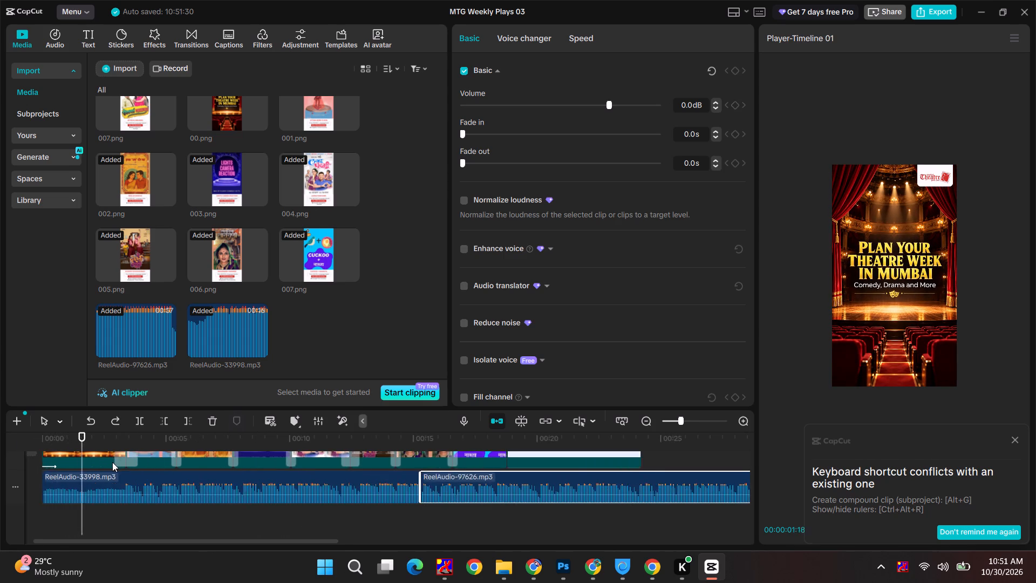
scroll(112, 462, "up", 11, "ctrl")
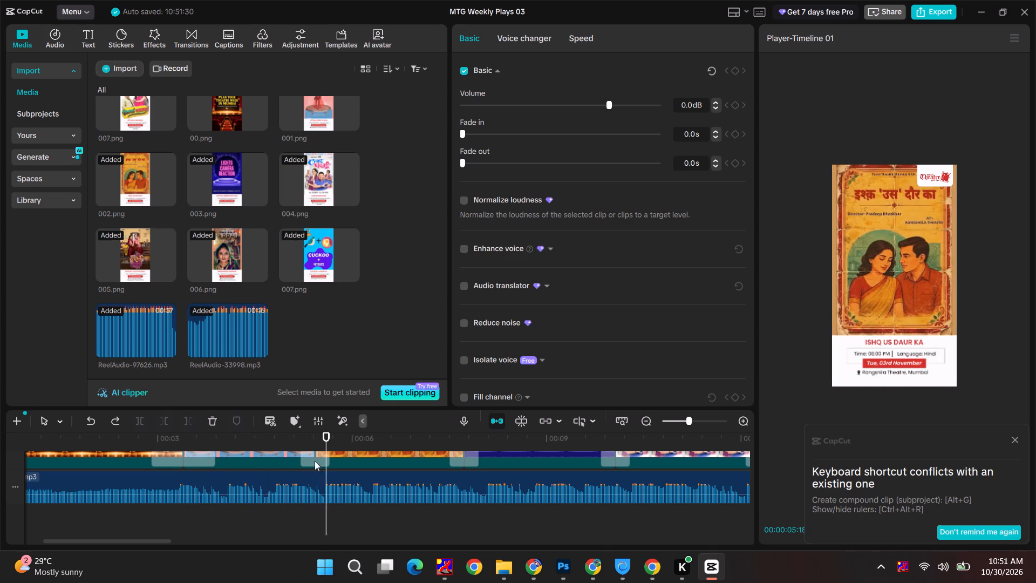
left_click(272, 460)
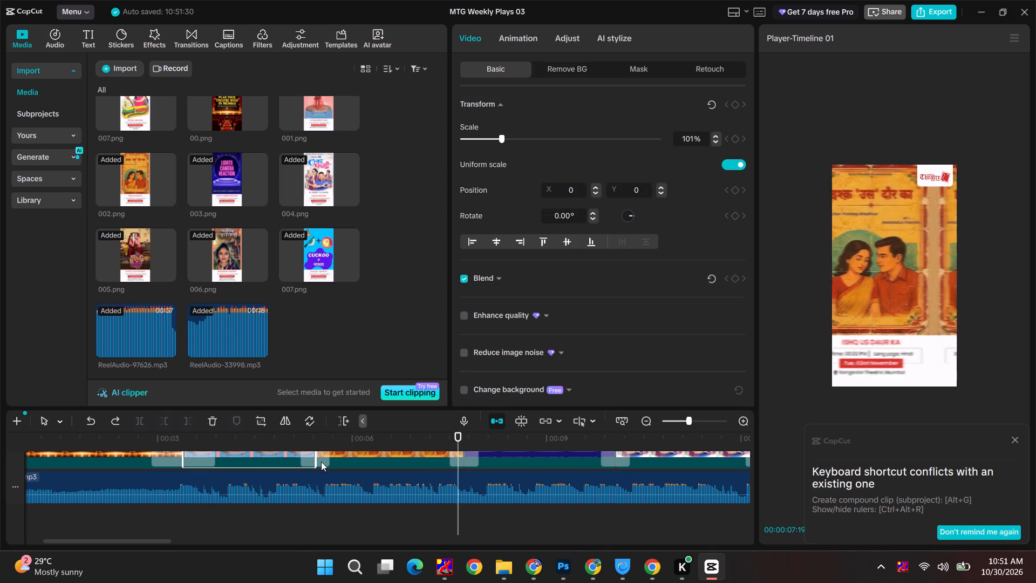
left_click_drag(315, 464, 354, 461)
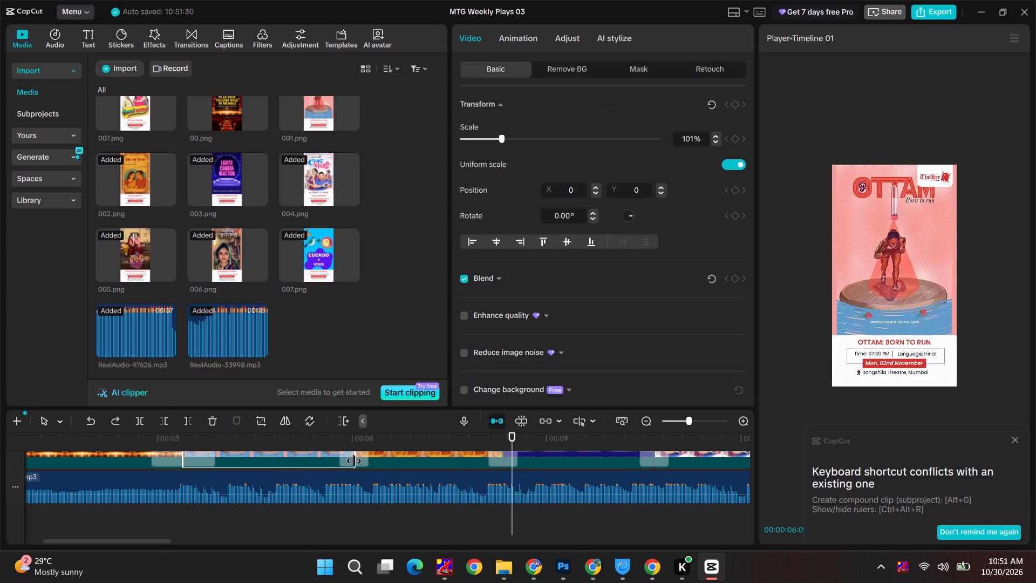
left_click_drag(354, 461, 352, 461)
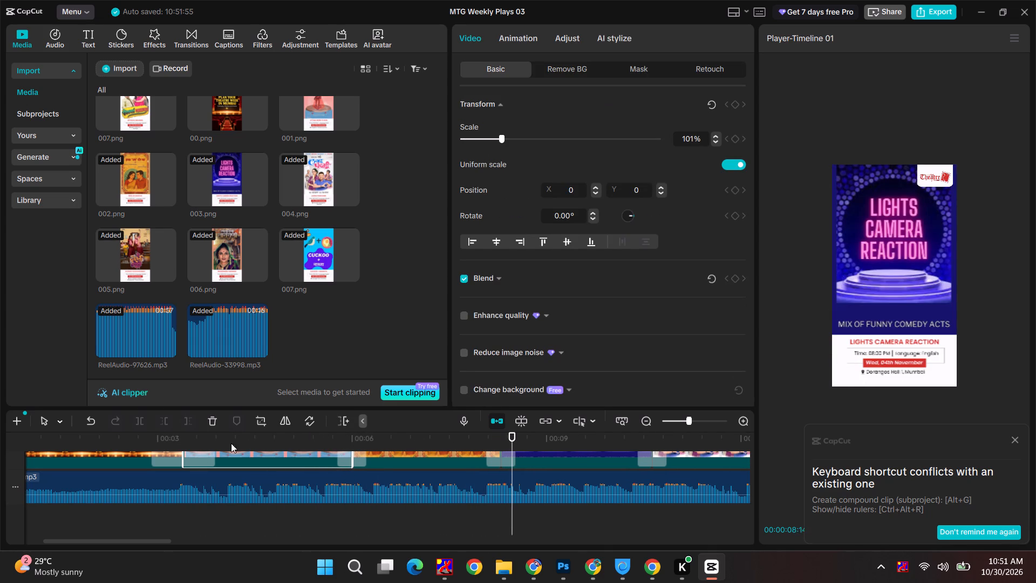
Play the timeline from about 3 seconds through the middle posters to check their changes against the music.
left_click(169, 432)
key("space")
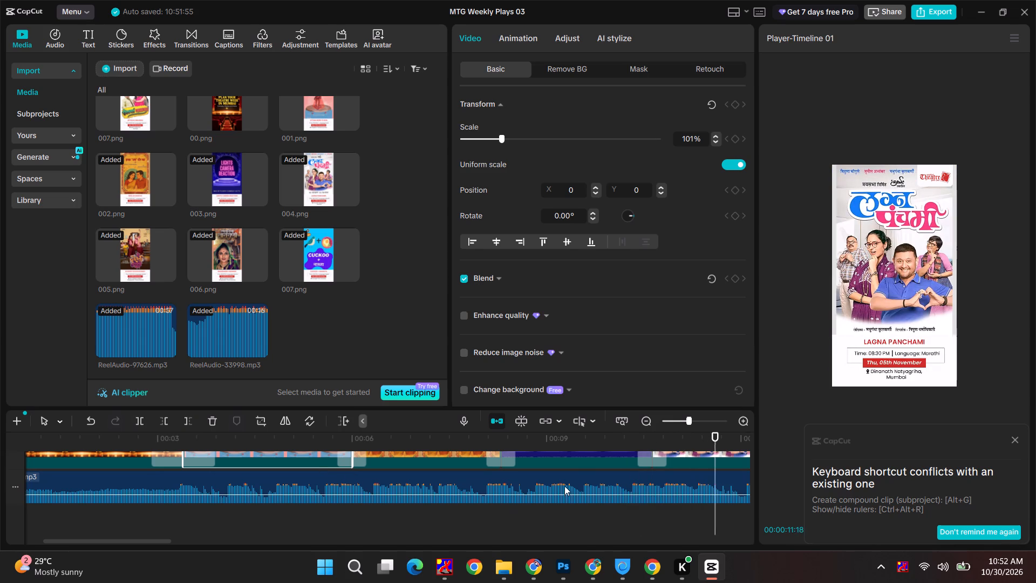
left_click(574, 462)
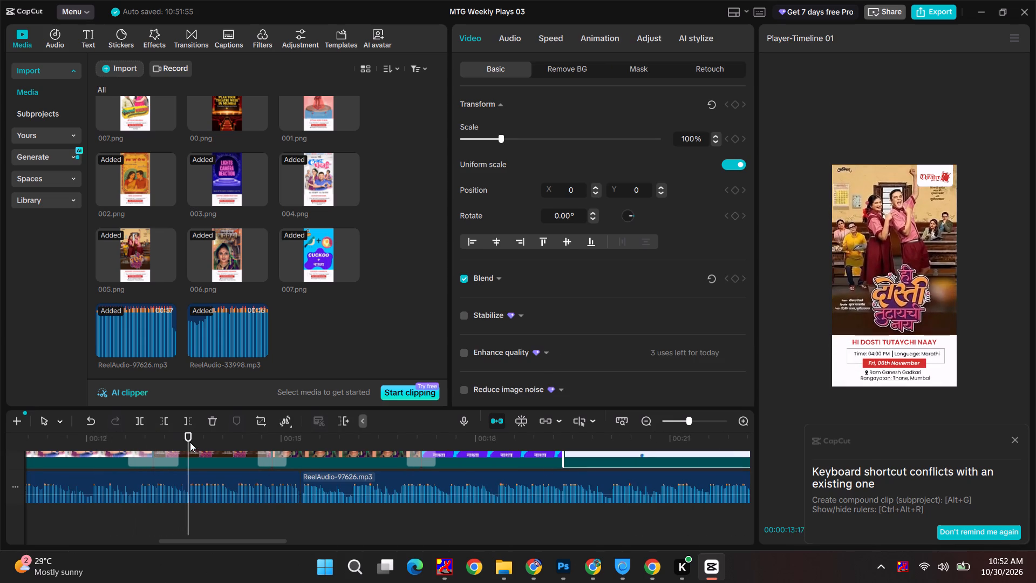
left_click_drag(189, 440, 230, 433)
key("space")
scroll(245, 451, "down", 6, "ctrl")
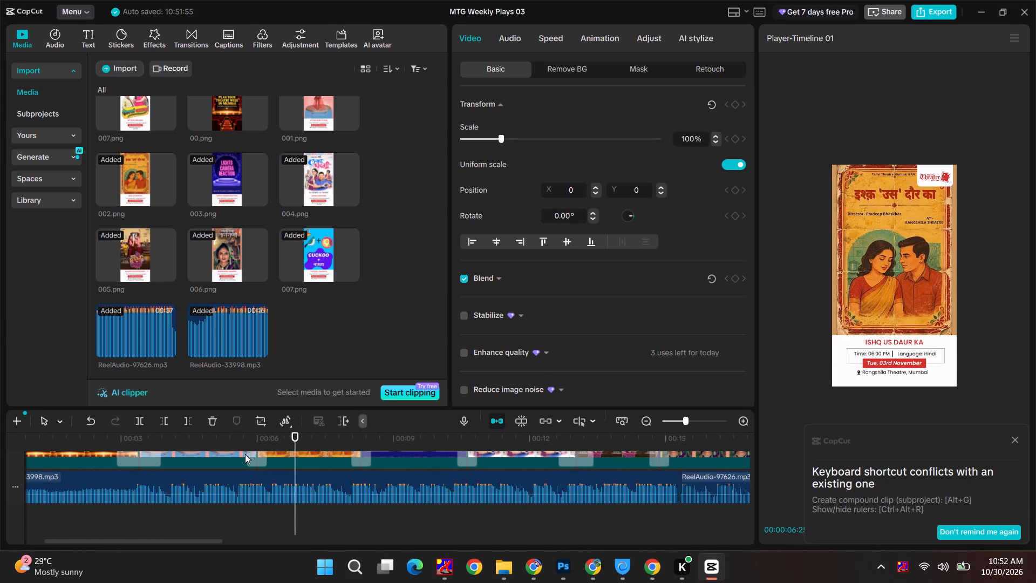
scroll(245, 454, "down", 3, "ctrl")
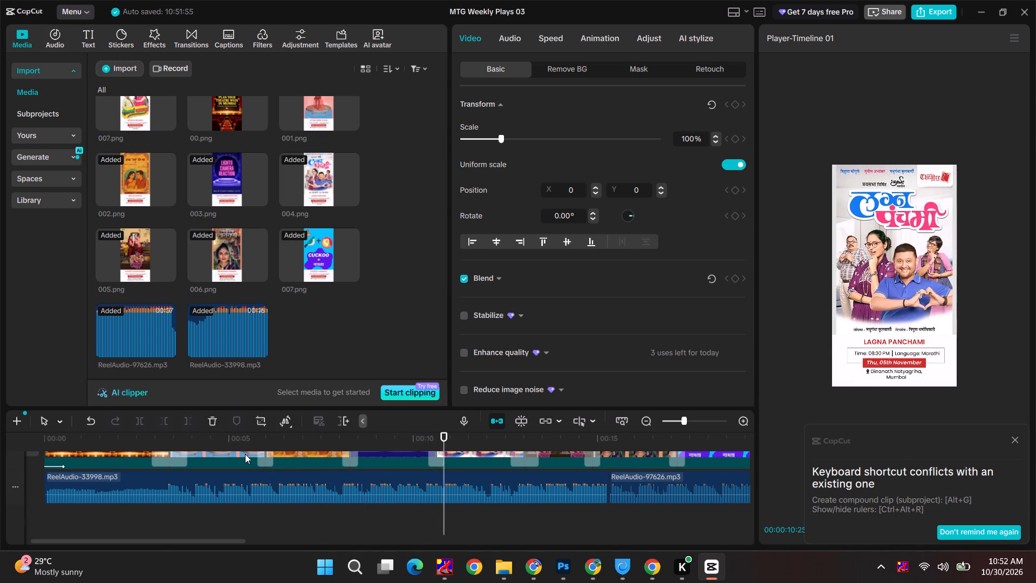
Shorten the Lights Camera Reaction poster (003.png) so it ends at about 10.3 seconds.
left_click(406, 466)
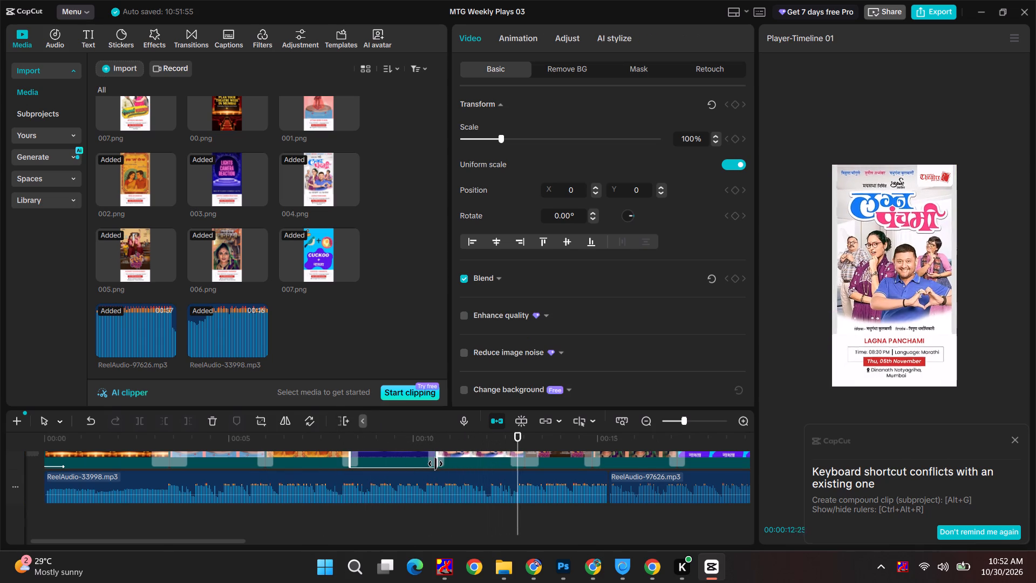
left_click_drag(436, 464, 422, 464)
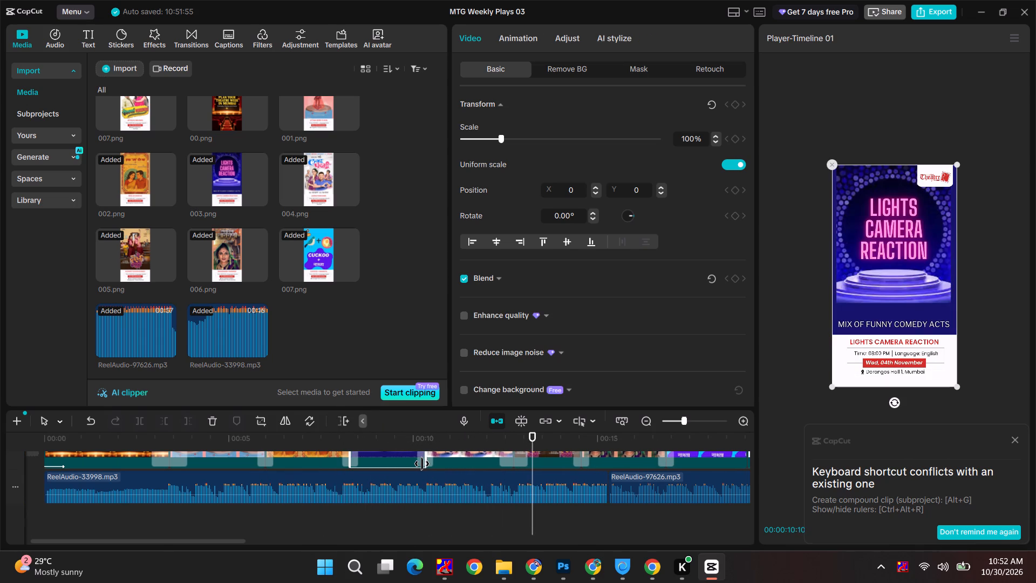
left_click_drag(422, 464, 422, 464)
Play the change into the Lagna Panchami poster (004.png) and shorten that poster to end at about 12.4 seconds.
left_click(398, 434)
key("space")
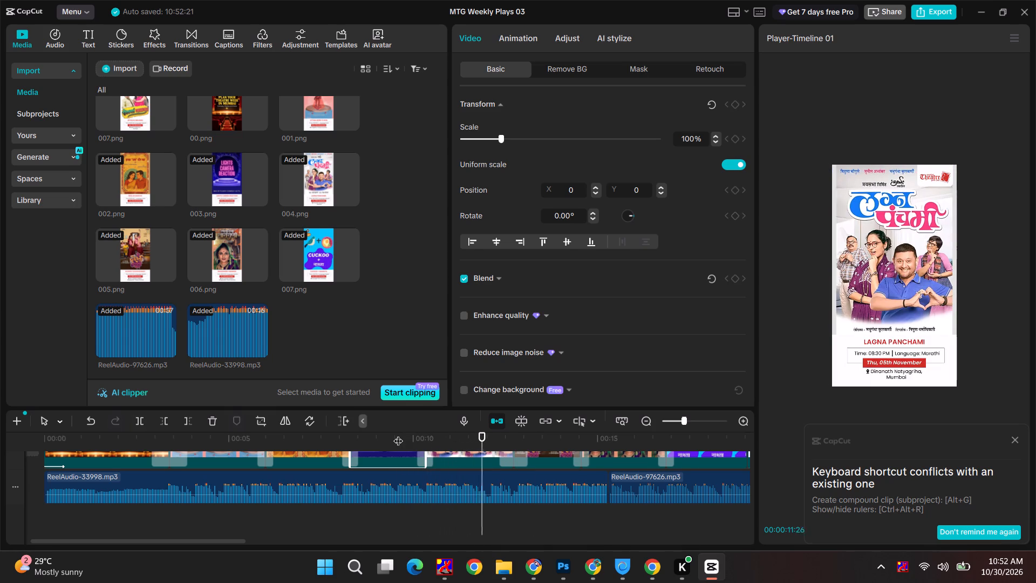
left_click(456, 469)
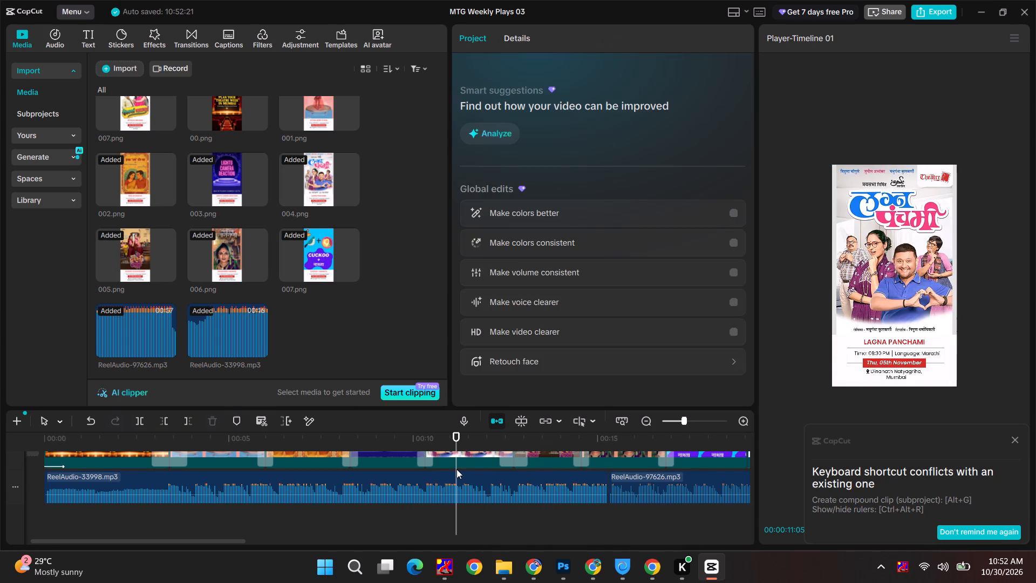
left_click(482, 464)
left_click_drag(514, 459, 496, 460)
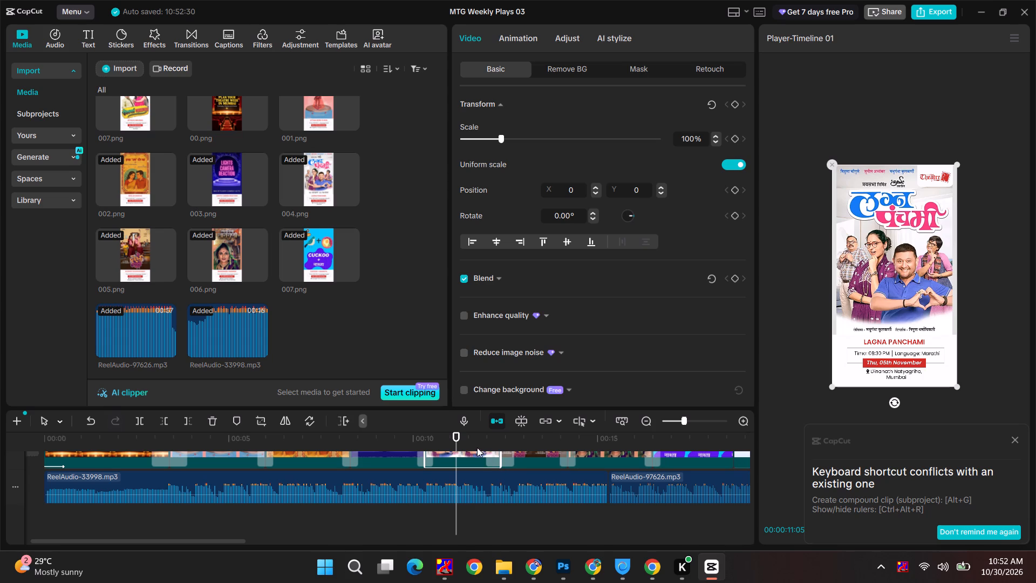
Play the remaining posters from about 11.5 seconds and shorten the Cuckoo + Naashta poster (007.png) to end at about 18.4 seconds.
left_click(472, 441)
key("space")
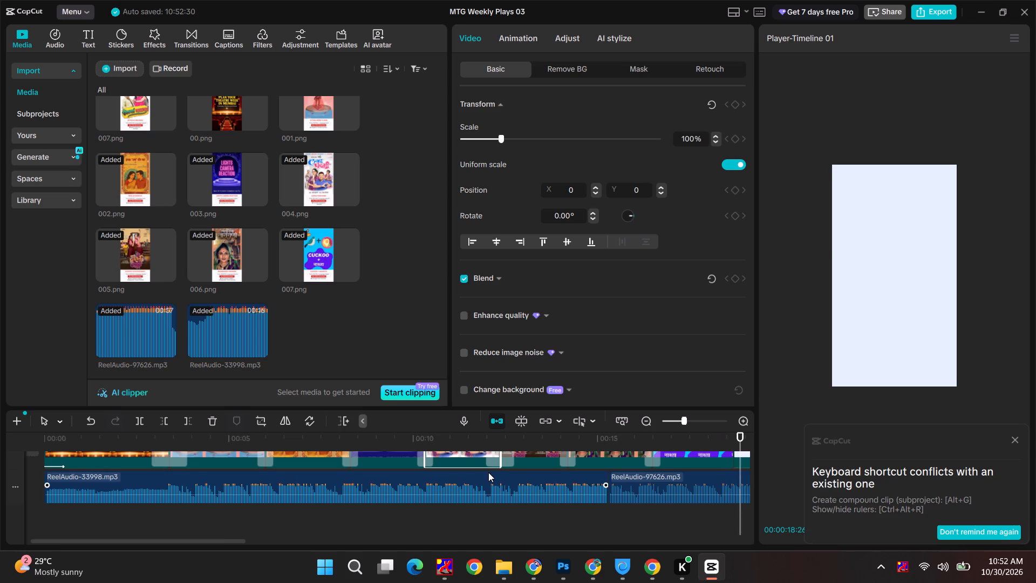
left_click_drag(331, 544, 274, 547)
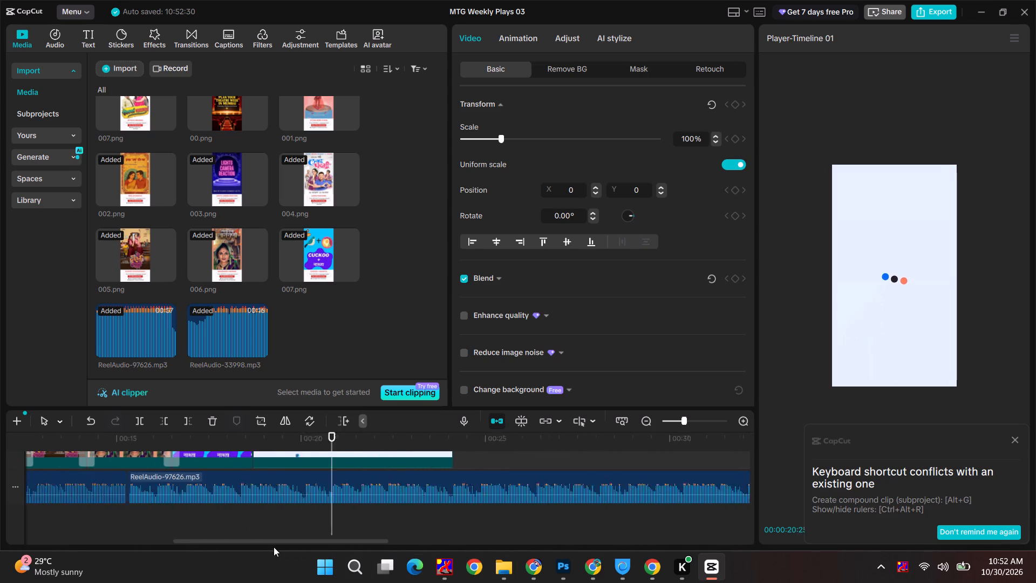
left_click_drag(274, 547, 267, 547)
left_click(267, 466)
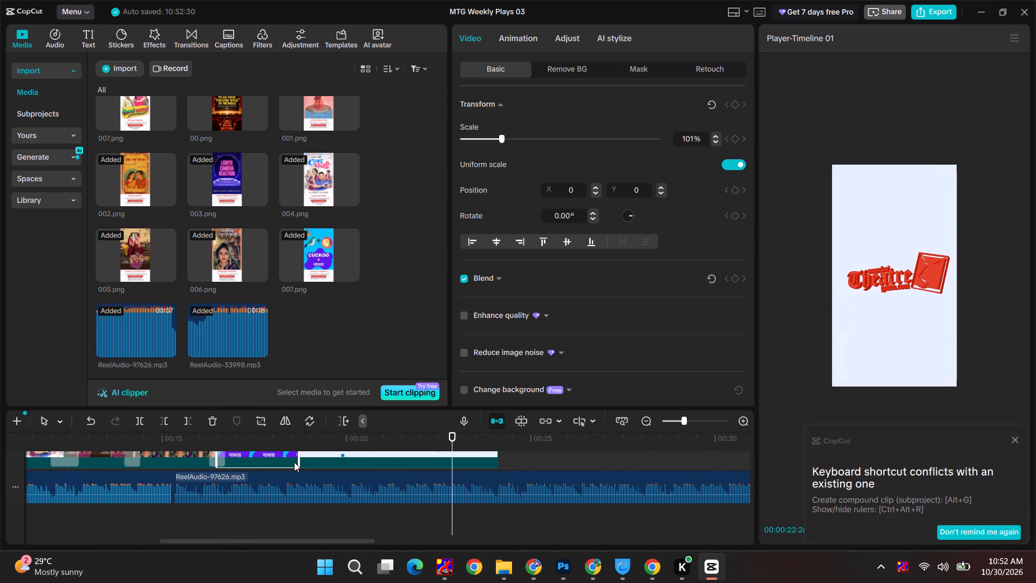
left_click_drag(298, 459, 286, 460)
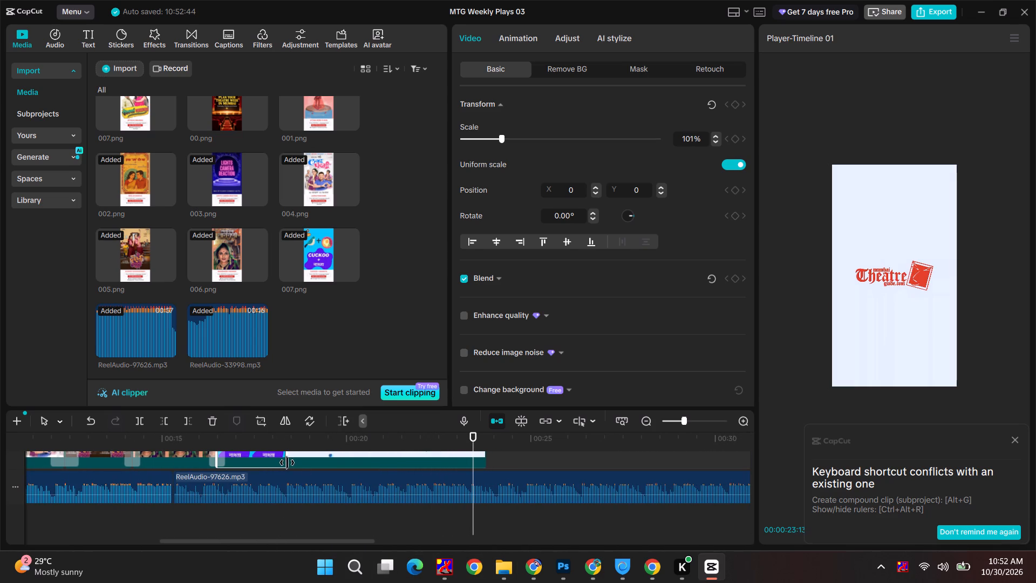
Play the whole video from the beginning to check the retimed posters against the audio.
left_click_drag(474, 433, 487, 433)
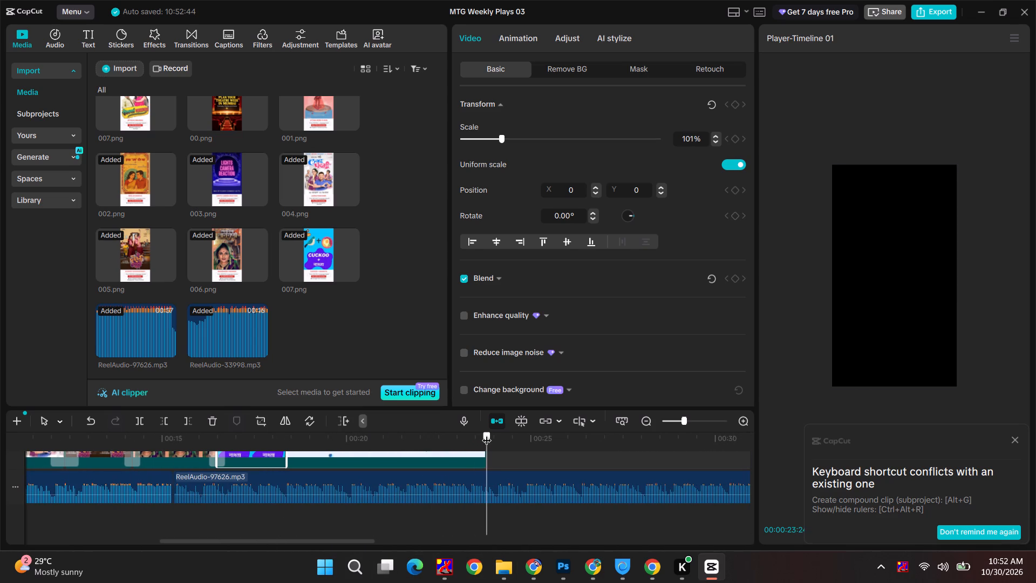
left_click_drag(487, 433, 0, 452)
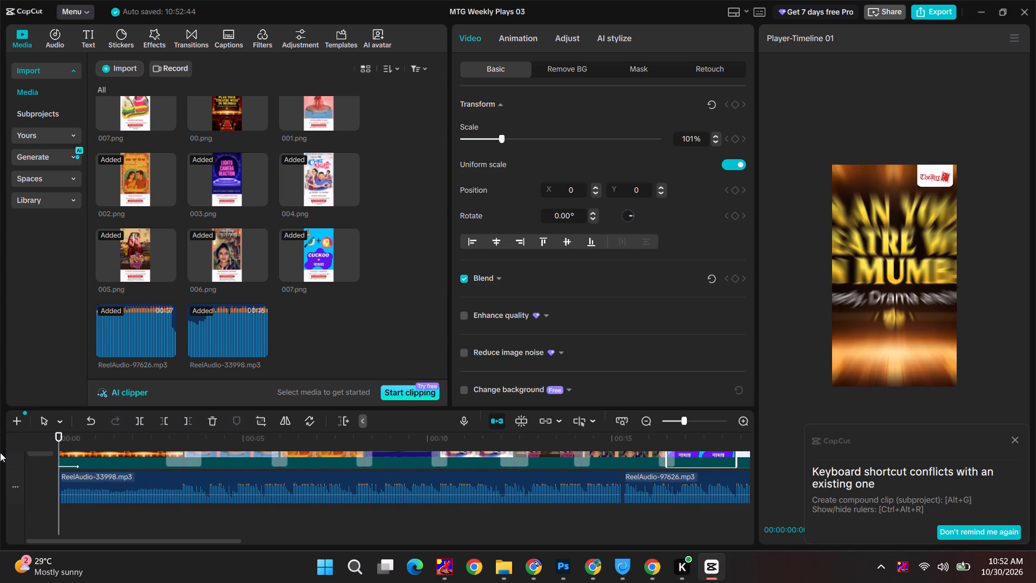
key("space")
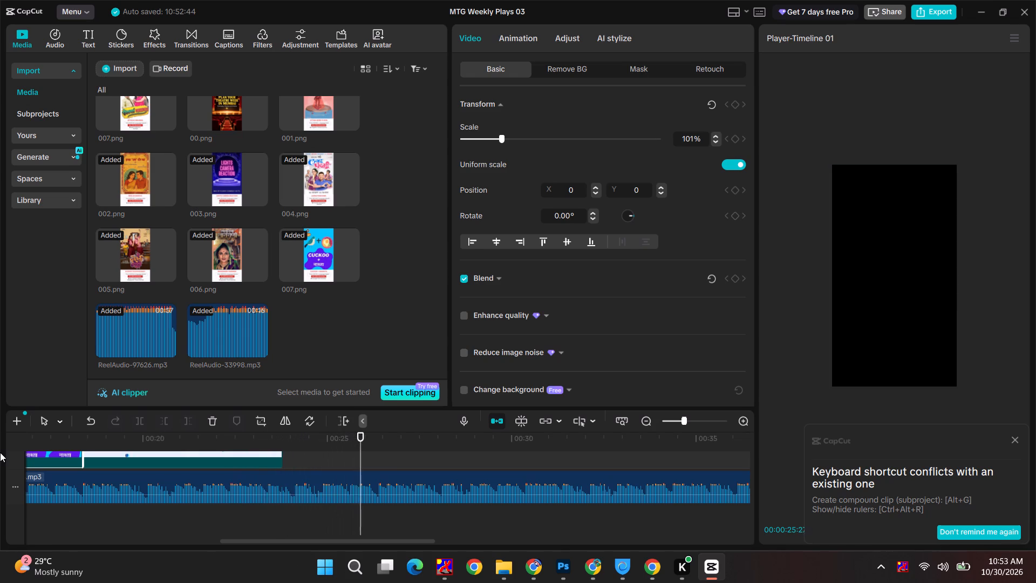
Split the ReelAudio-97626 clip at the end of the video, about 23.8 s, and delete the audio beyond it.
left_click(280, 437)
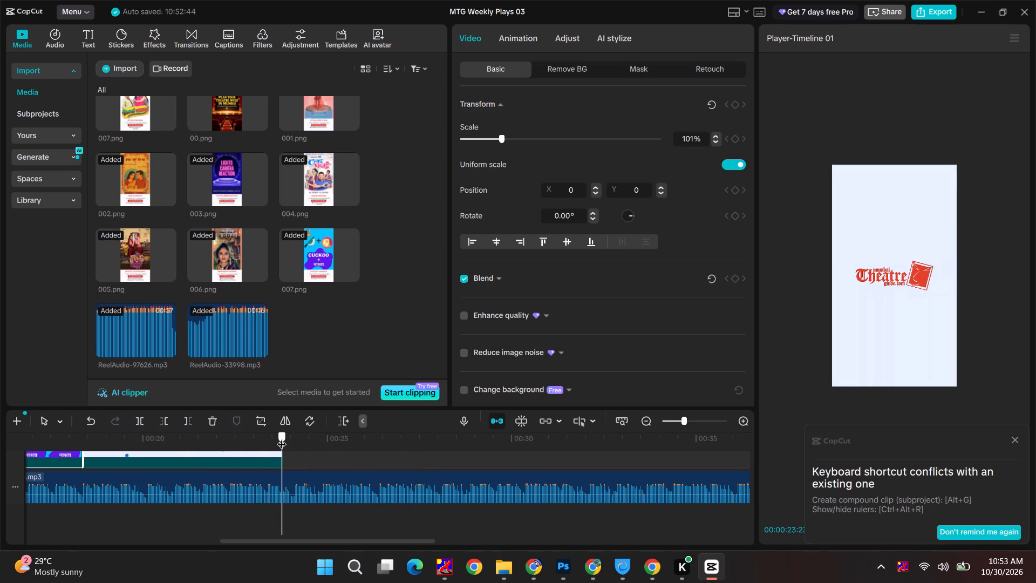
left_click(311, 483)
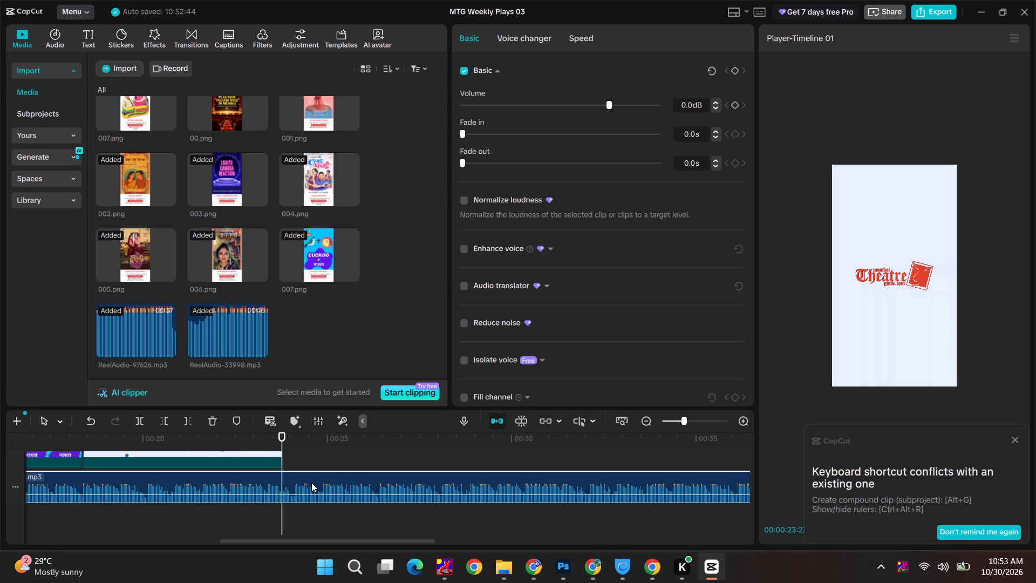
key("ctrl+b")
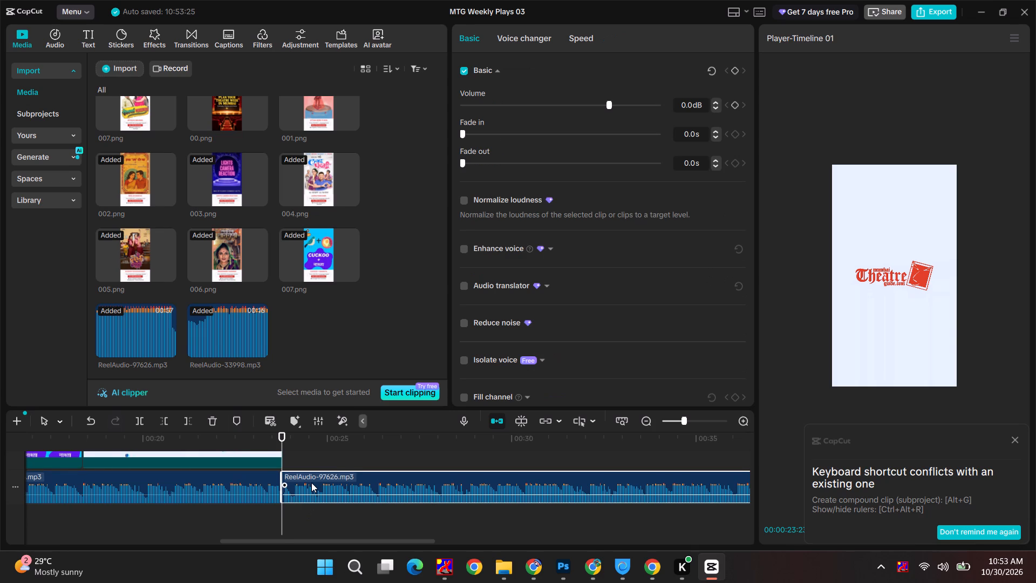
key("Delete")
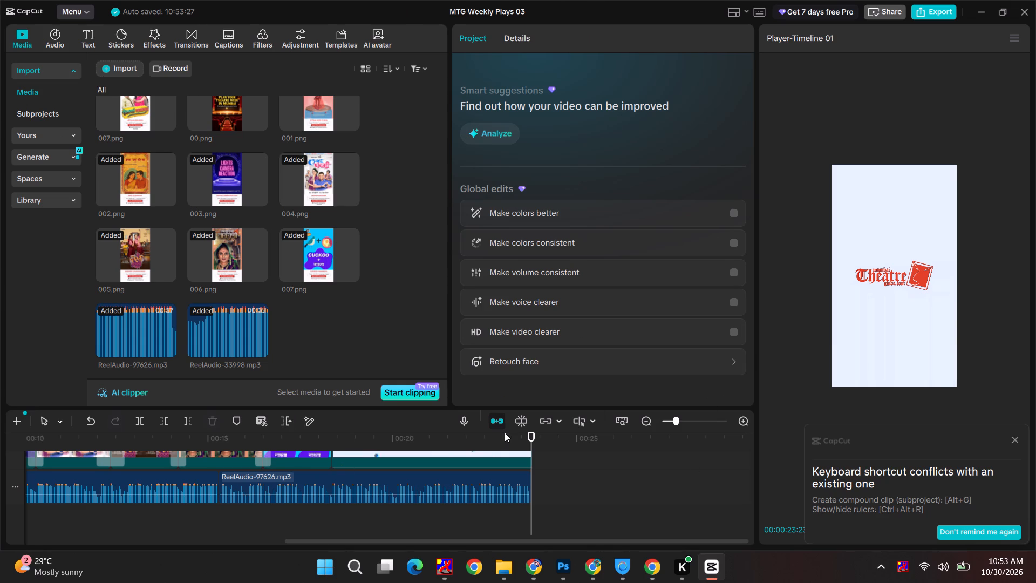
Play the video from the beginning with the trimmed audio.
left_click_drag(528, 434, 67, 451)
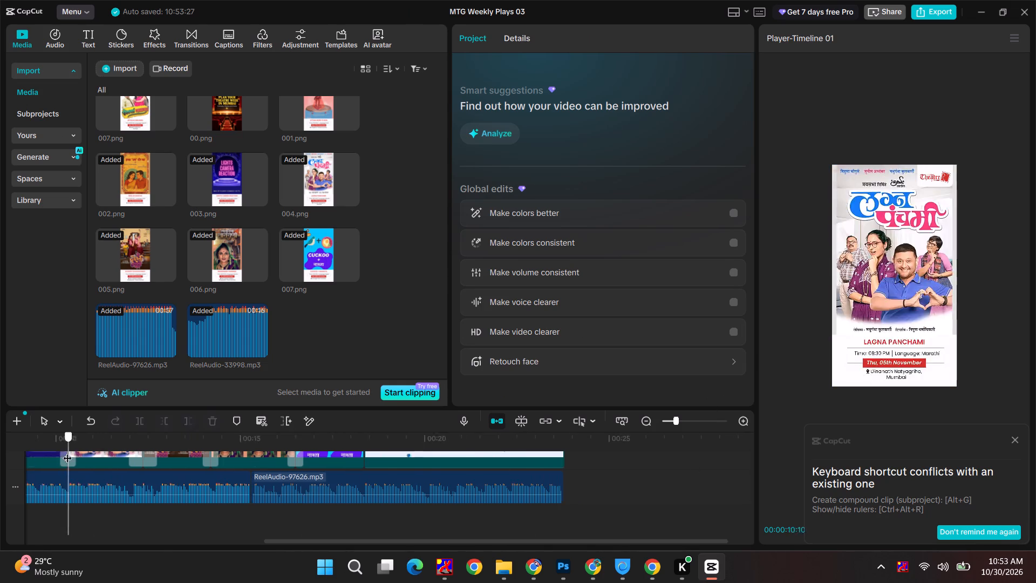
left_click_drag(67, 451, 37, 449)
key("space")
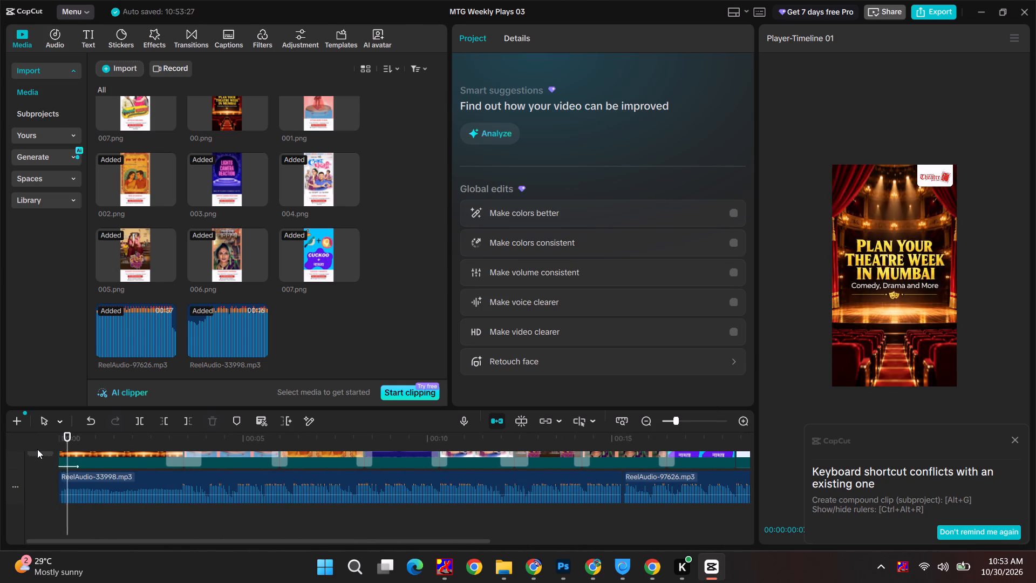
Open the transitions library for the Pull Out transition between the title and Ottam posters, checking the Hotspot Shield connection while it loads.
left_click(194, 462)
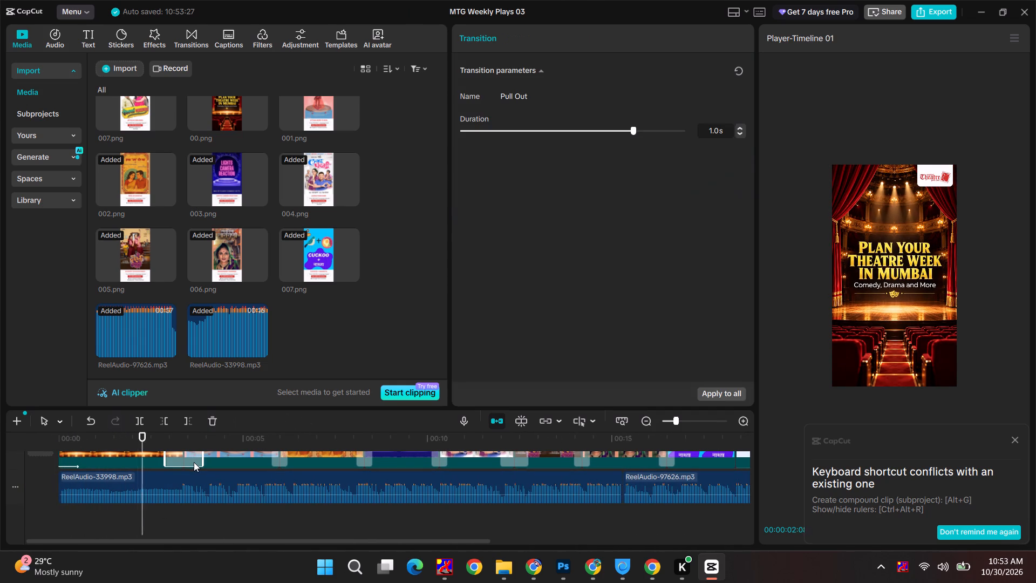
left_click(197, 38)
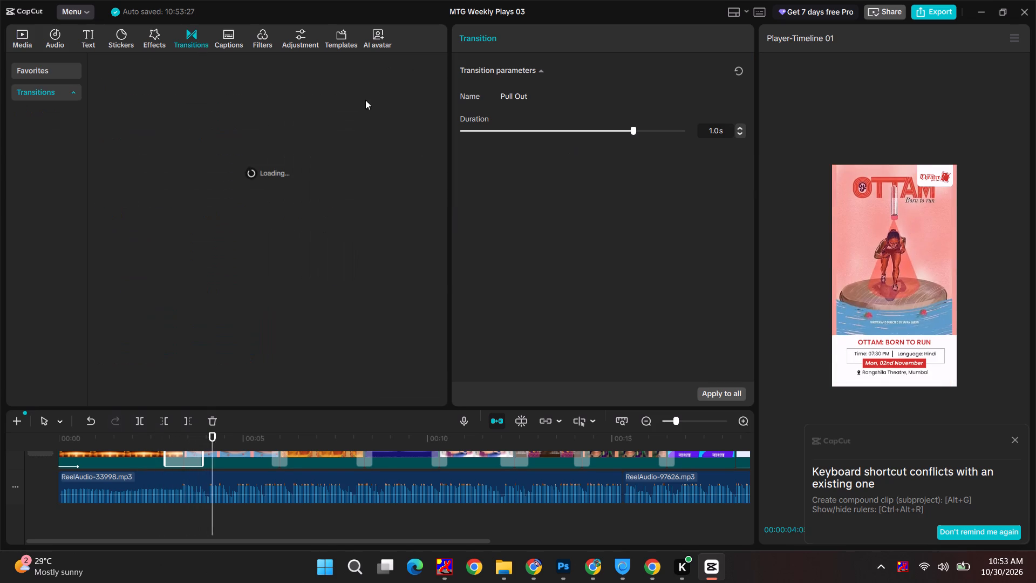
left_click(624, 575)
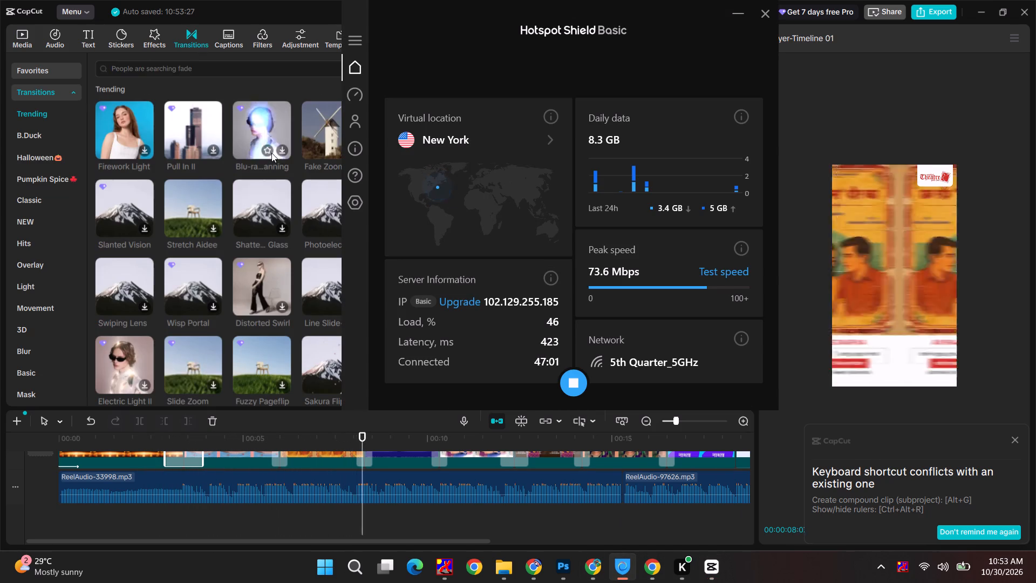
left_click(288, 92)
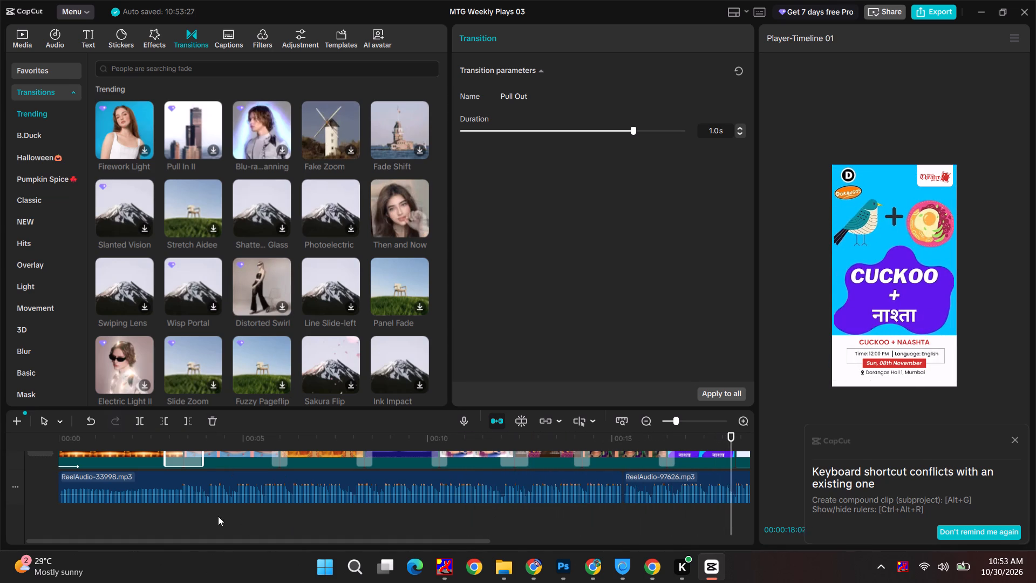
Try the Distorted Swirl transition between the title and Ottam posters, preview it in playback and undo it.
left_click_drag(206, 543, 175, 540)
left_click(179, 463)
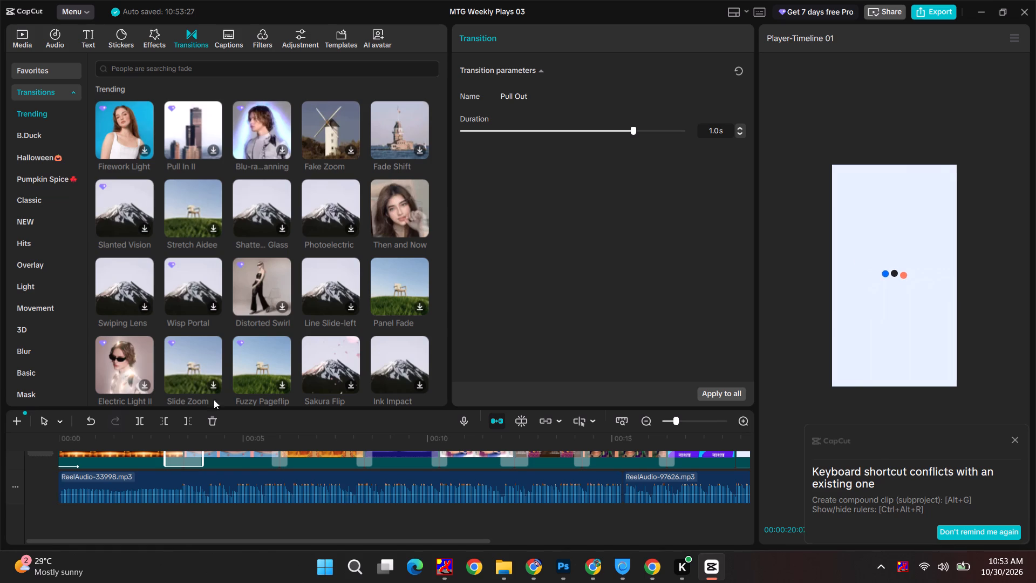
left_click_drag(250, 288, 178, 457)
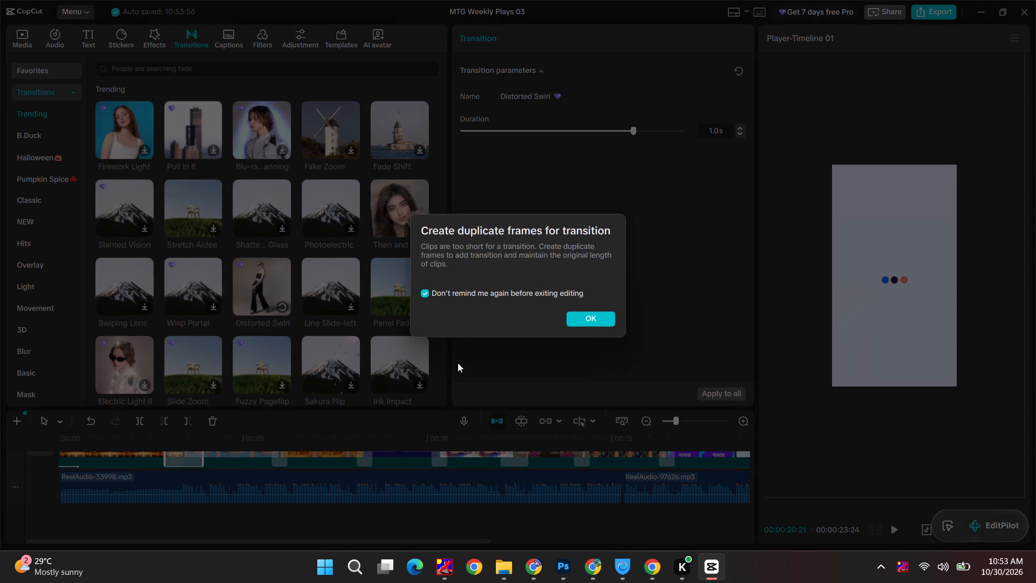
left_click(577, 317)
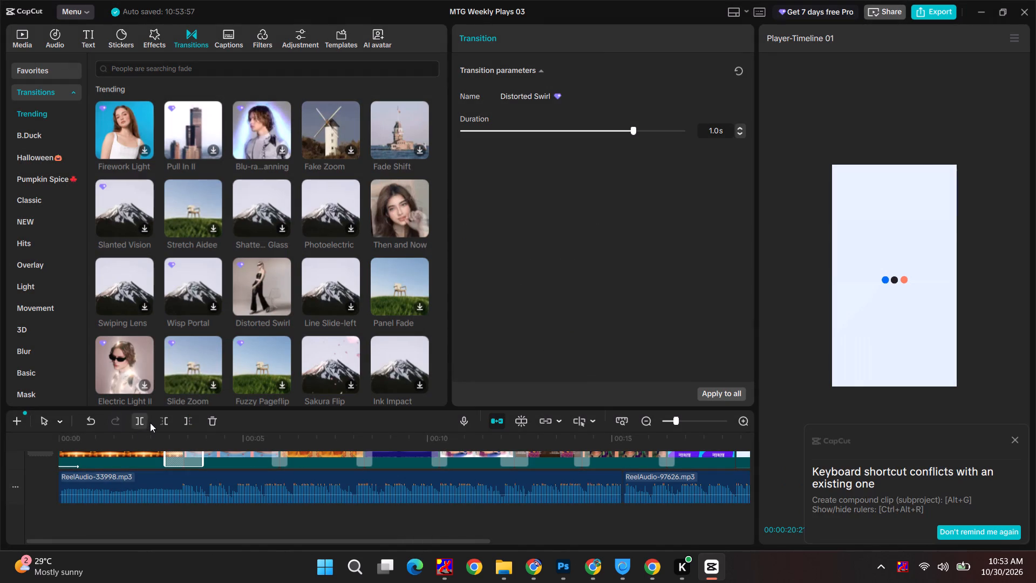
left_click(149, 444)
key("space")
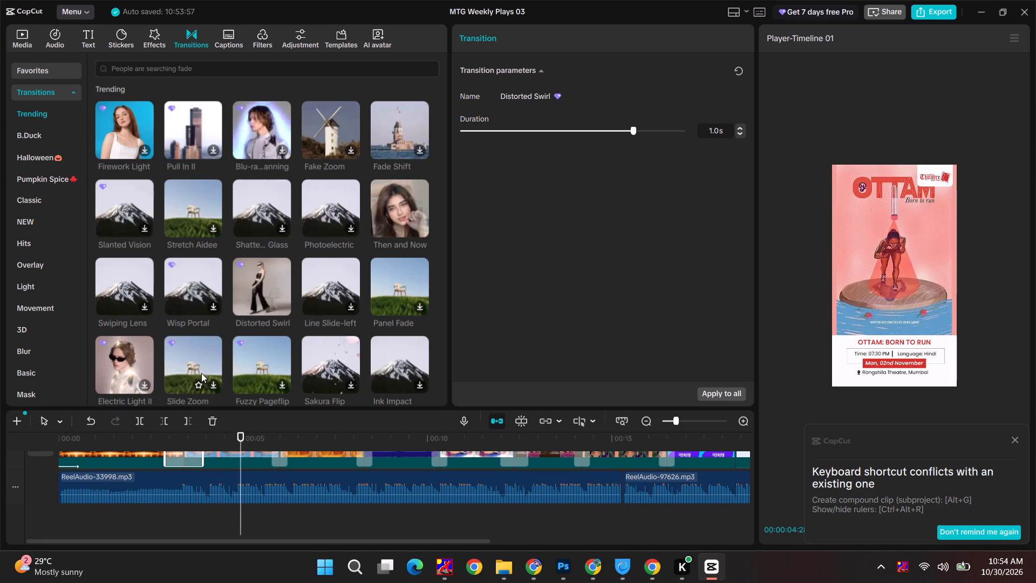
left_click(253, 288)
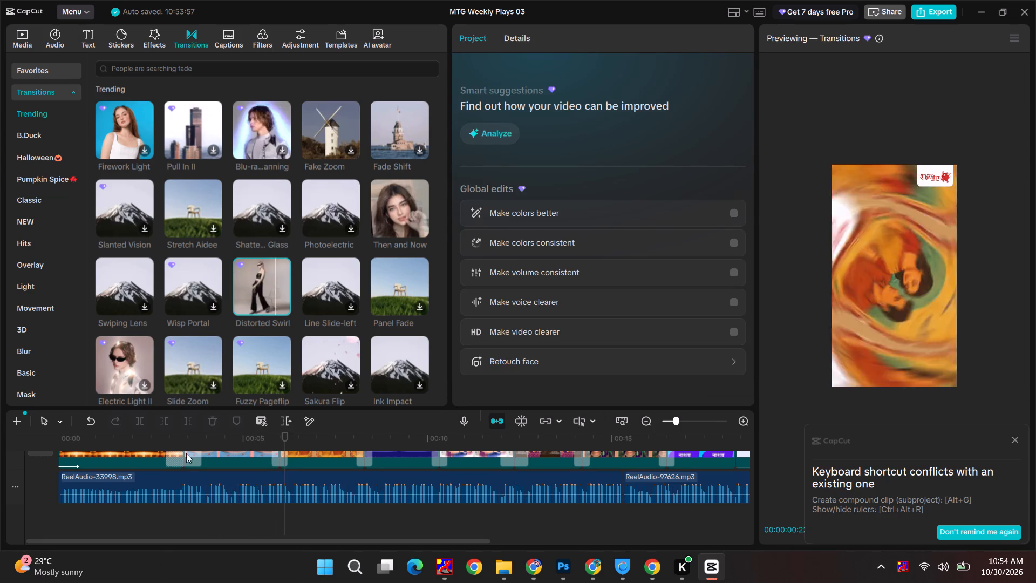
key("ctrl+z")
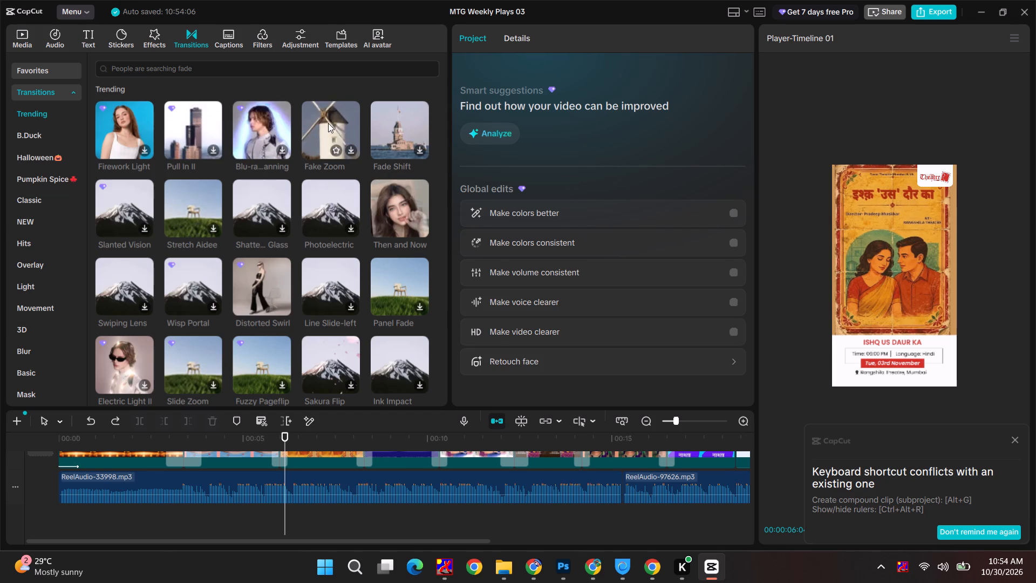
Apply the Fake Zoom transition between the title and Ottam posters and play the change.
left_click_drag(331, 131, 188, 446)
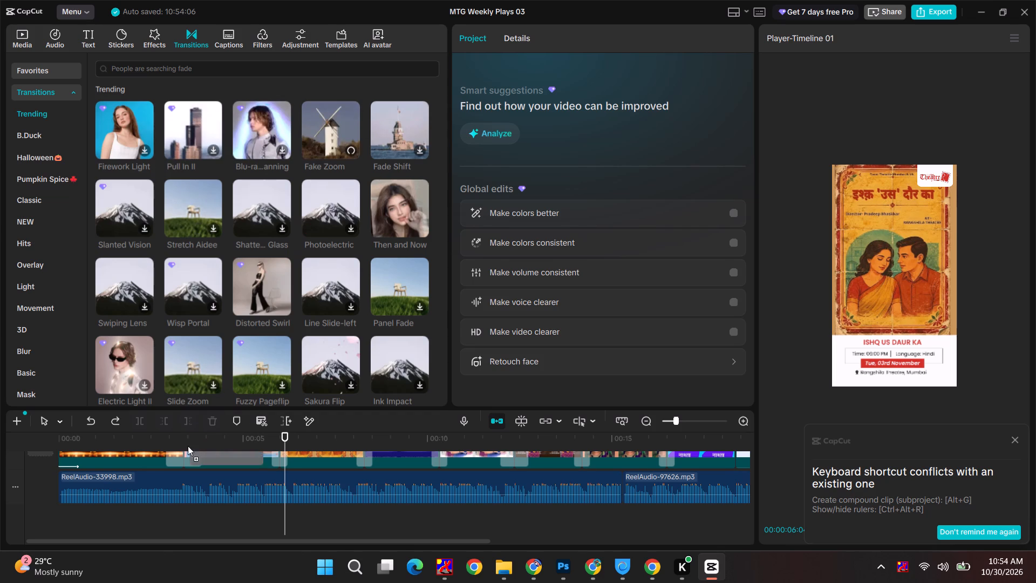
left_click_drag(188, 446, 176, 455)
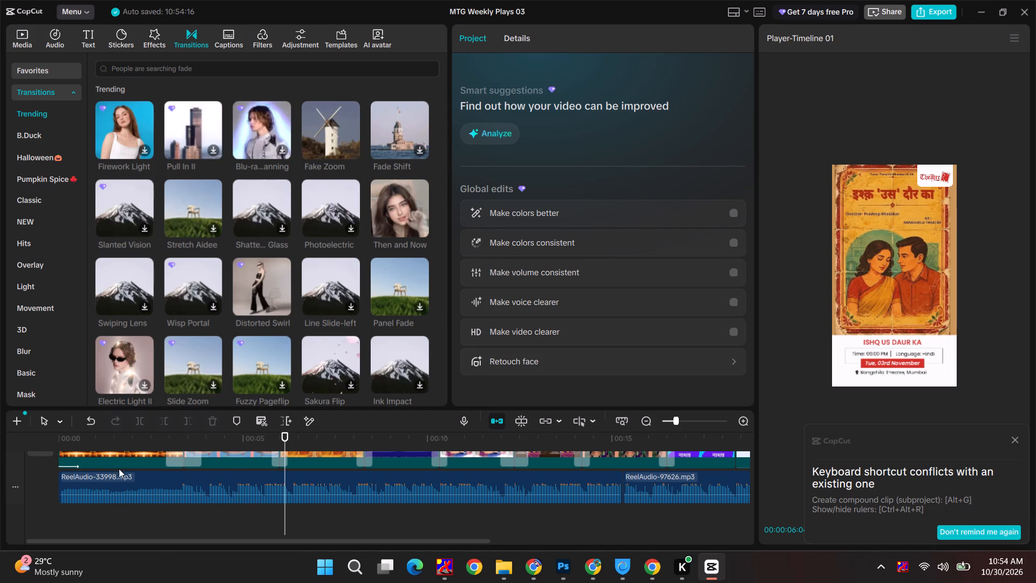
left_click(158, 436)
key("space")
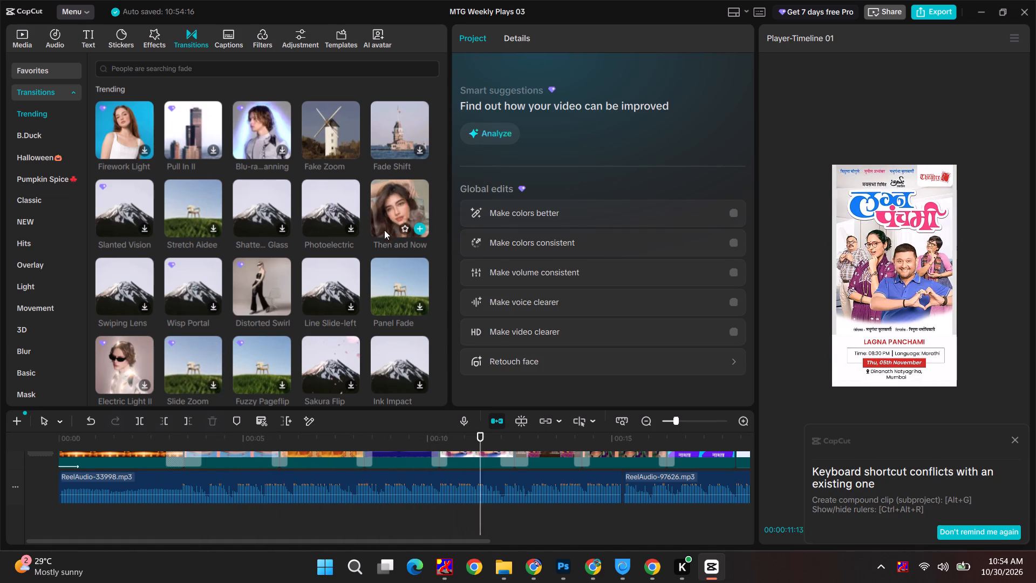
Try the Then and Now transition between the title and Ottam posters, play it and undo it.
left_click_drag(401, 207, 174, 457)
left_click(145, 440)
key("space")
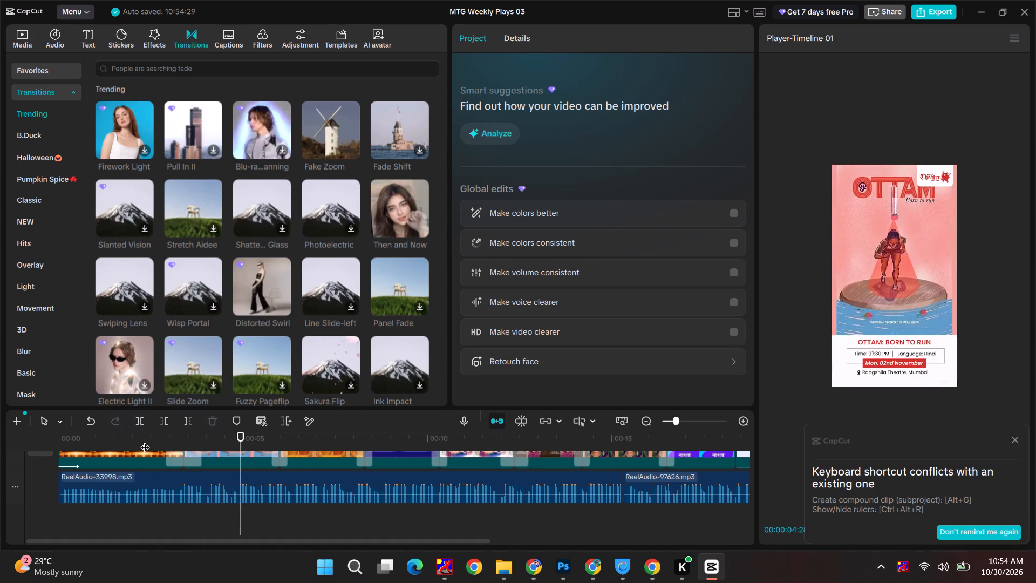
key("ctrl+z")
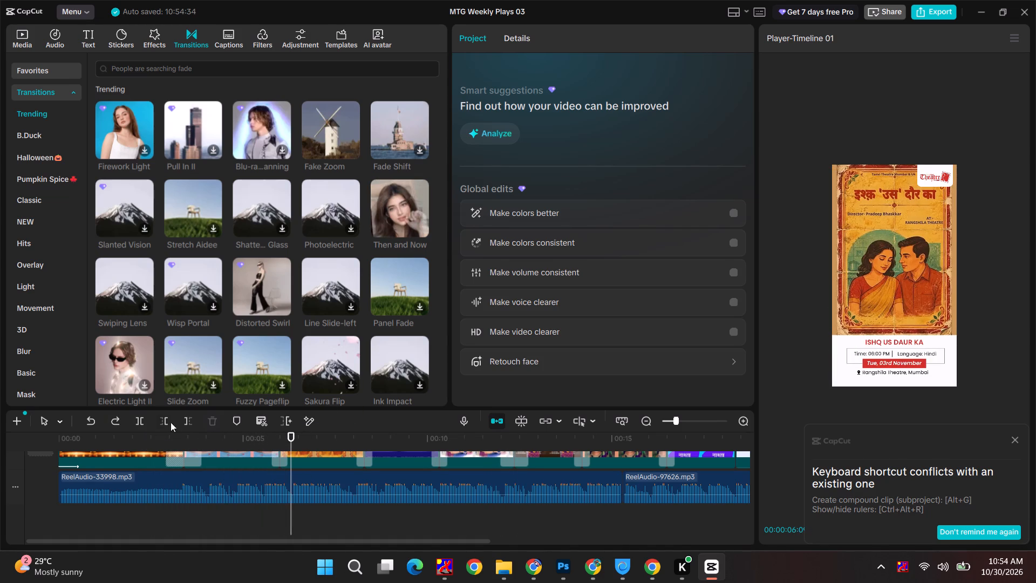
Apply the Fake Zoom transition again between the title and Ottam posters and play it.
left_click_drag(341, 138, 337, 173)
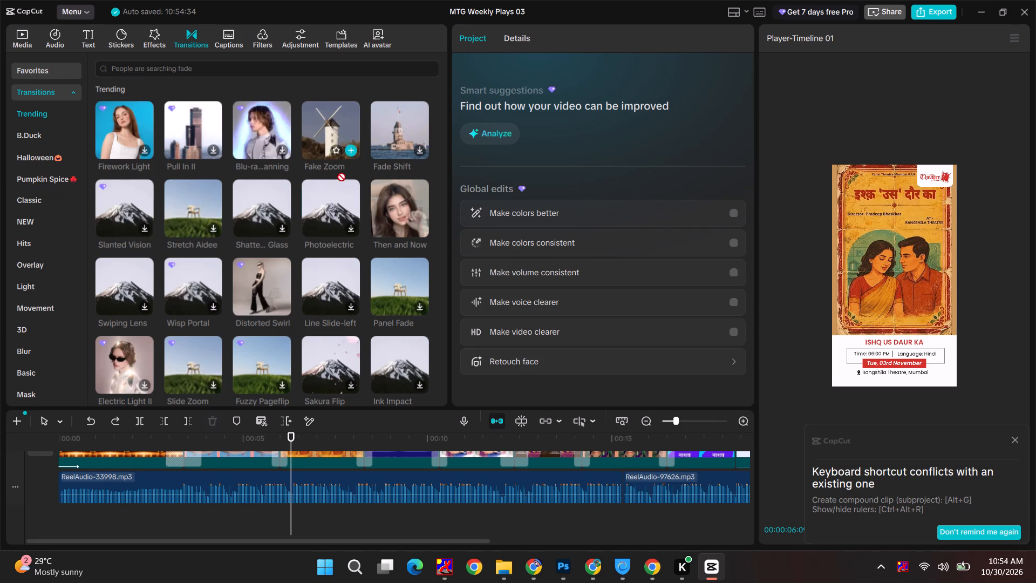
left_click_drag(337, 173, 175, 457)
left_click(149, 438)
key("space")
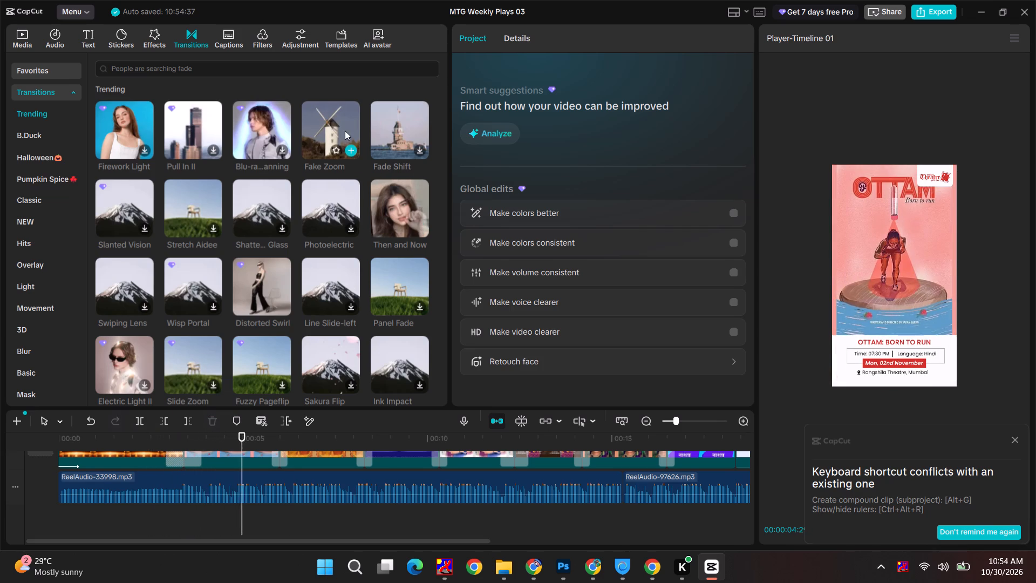
Apply the Fake Zoom transition between the Ottam and Ishq Us Daur Ka posters and play that change.
left_click_drag(346, 145, 278, 466)
left_click_drag(318, 128, 269, 495)
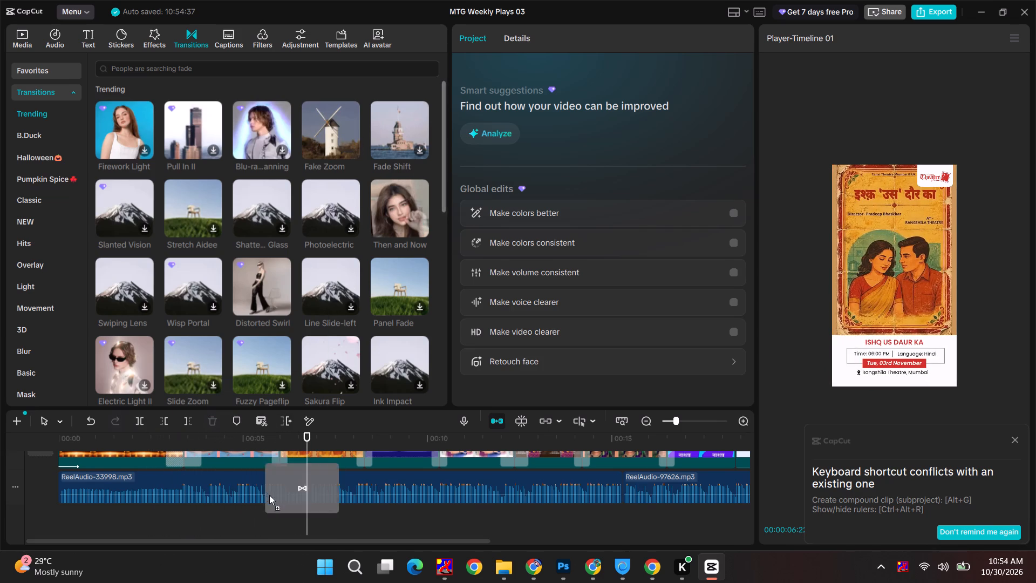
left_click_drag(269, 495, 258, 449)
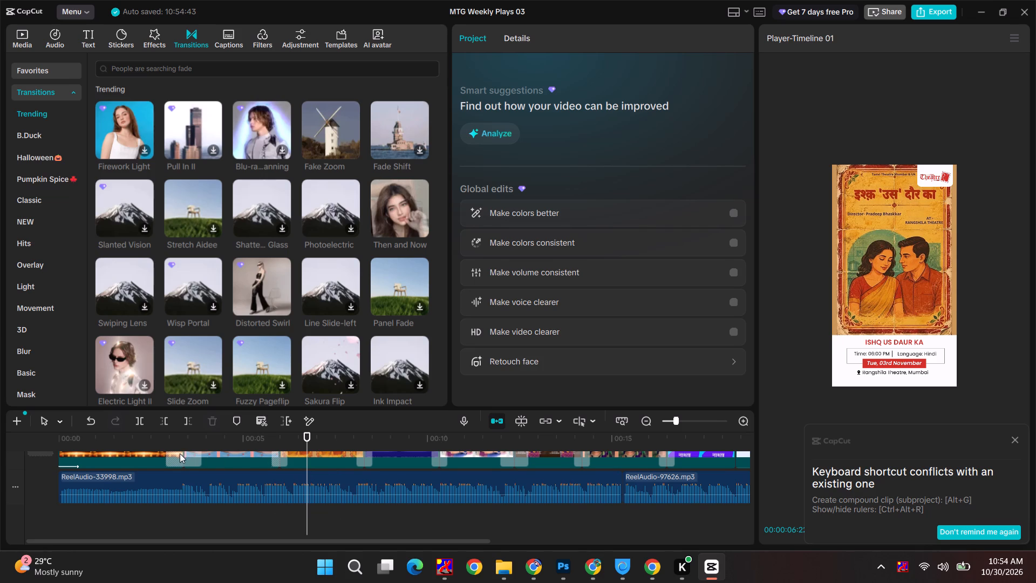
left_click(139, 436)
left_click(240, 433)
key("space")
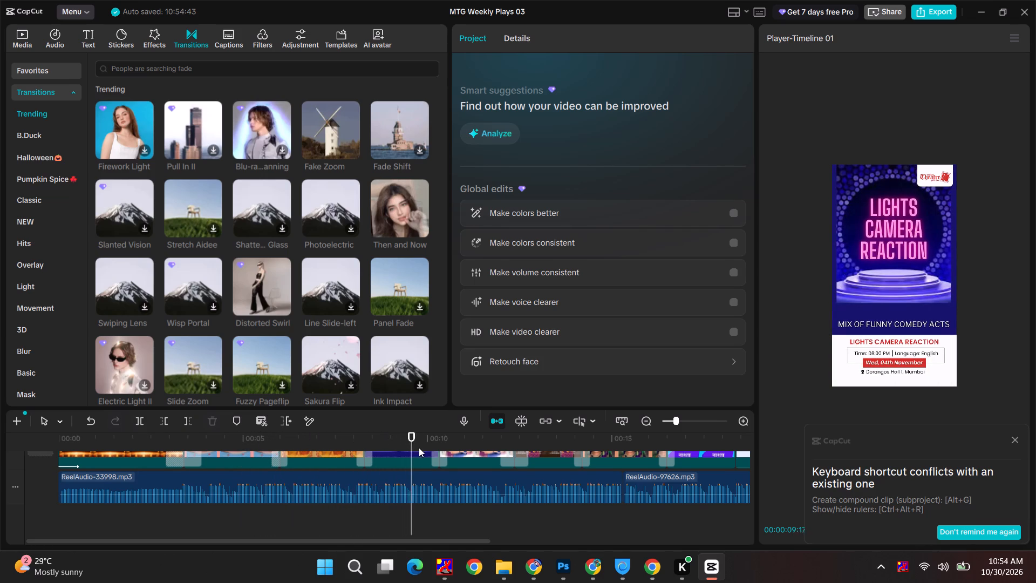
left_click_drag(418, 439, 332, 440)
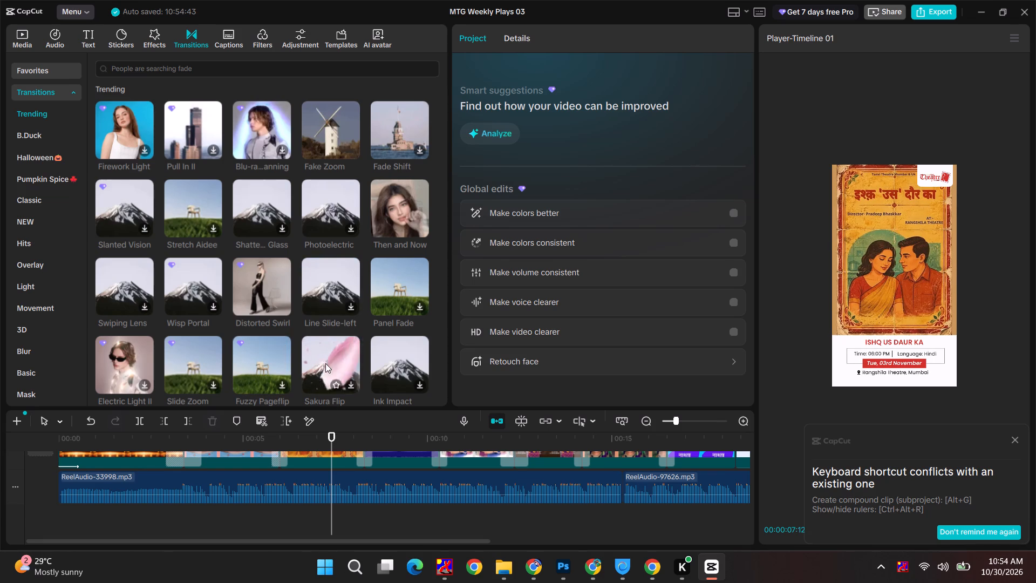
Replace the transition between the title and Ottam posters with Gallery Shift, then play and scrub through the change to check it.
scroll(325, 363, "down", 2)
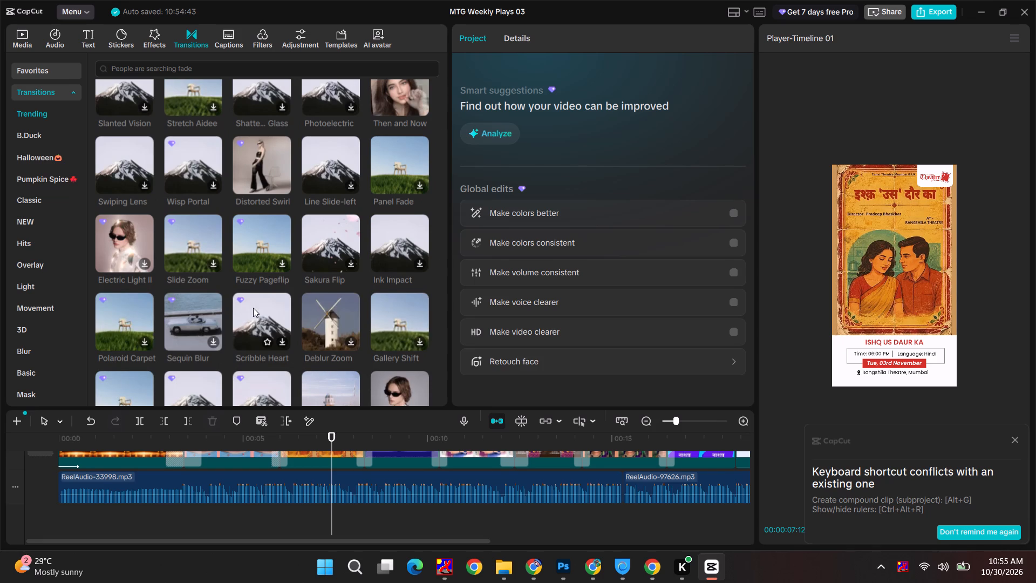
scroll(269, 314, "down", 2)
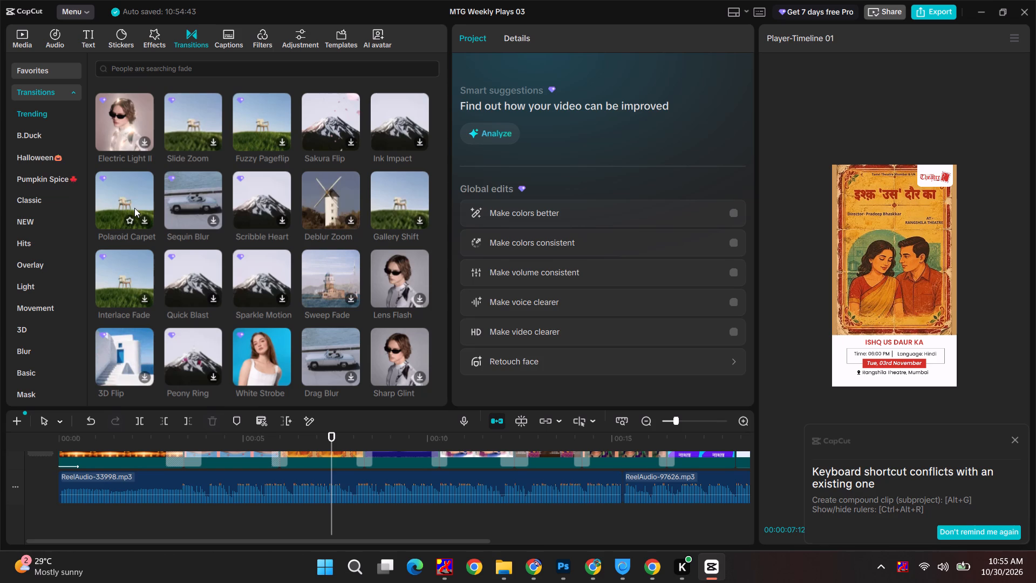
left_click_drag(396, 192, 180, 431)
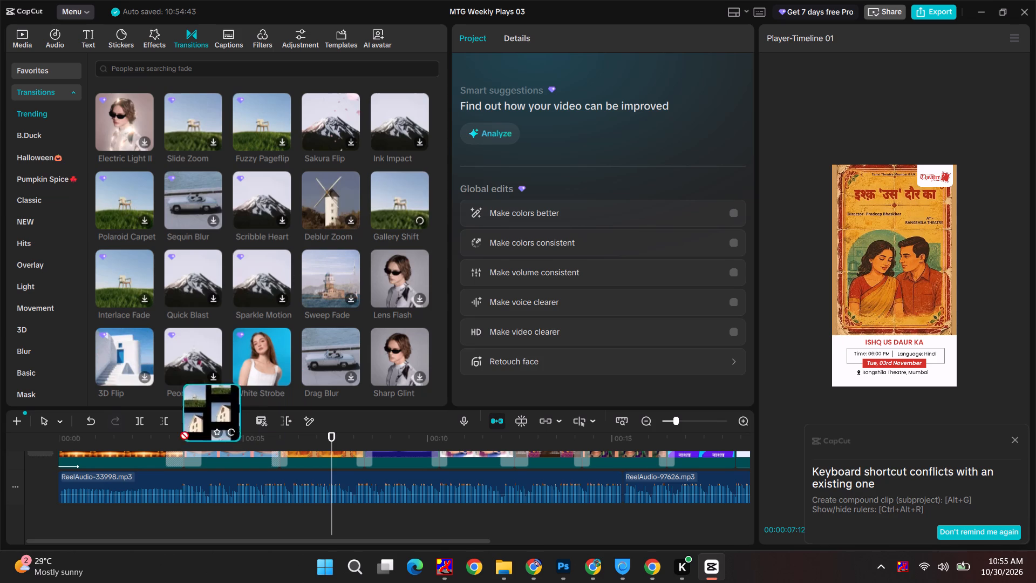
left_click_drag(180, 431, 167, 462)
left_click(157, 437)
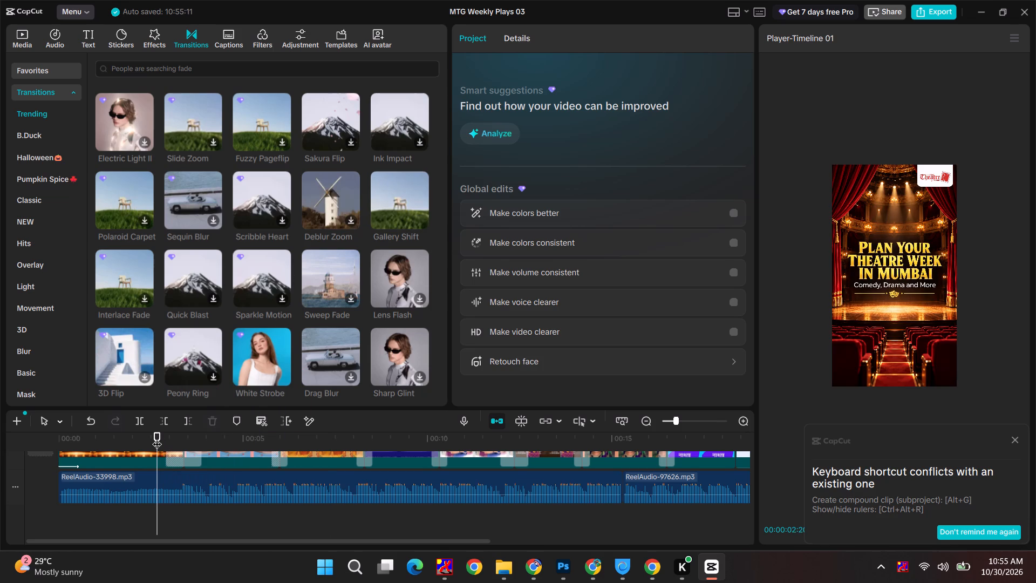
key("space")
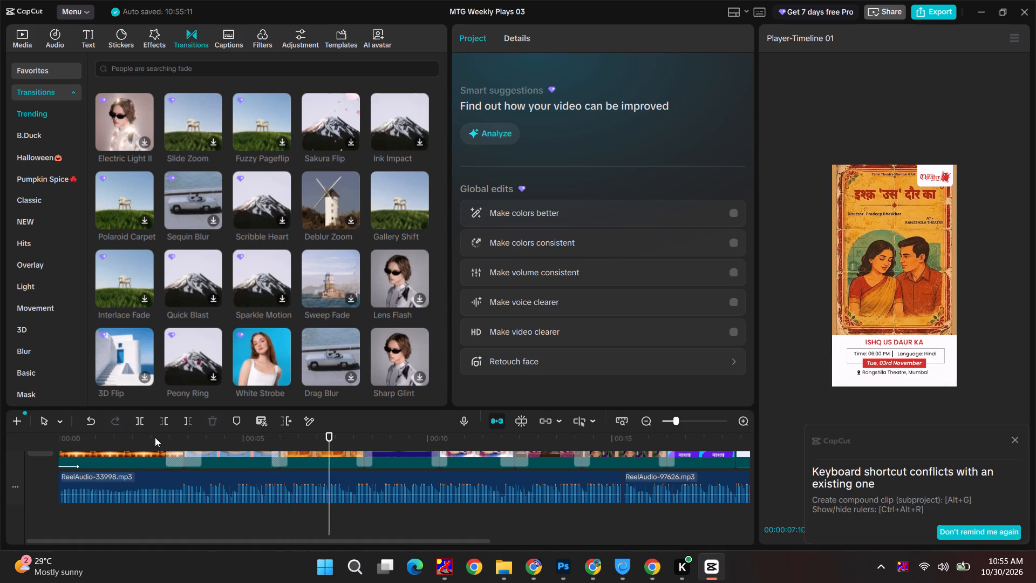
left_click_drag(394, 435, 345, 437)
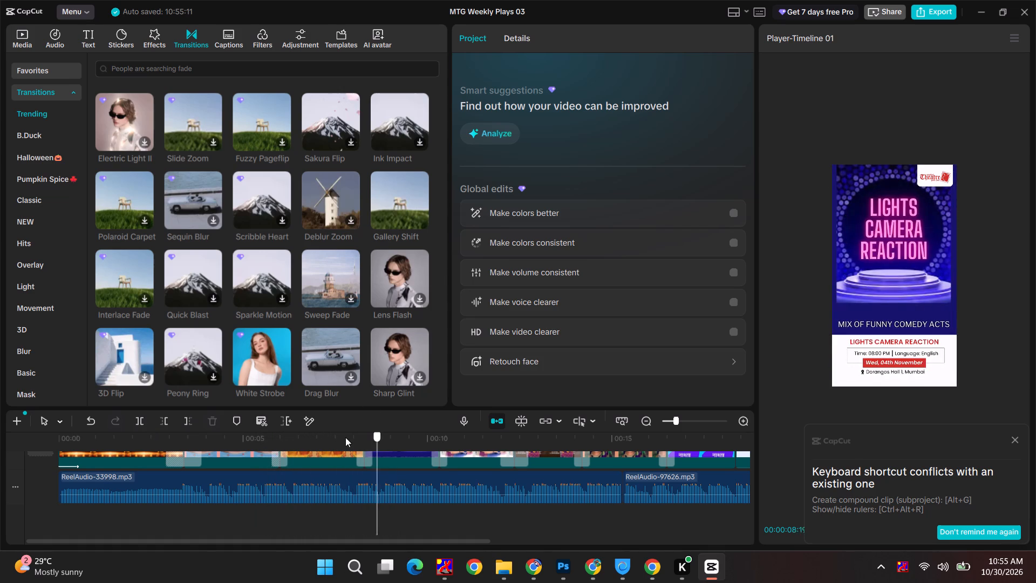
left_click_drag(345, 437, 159, 448)
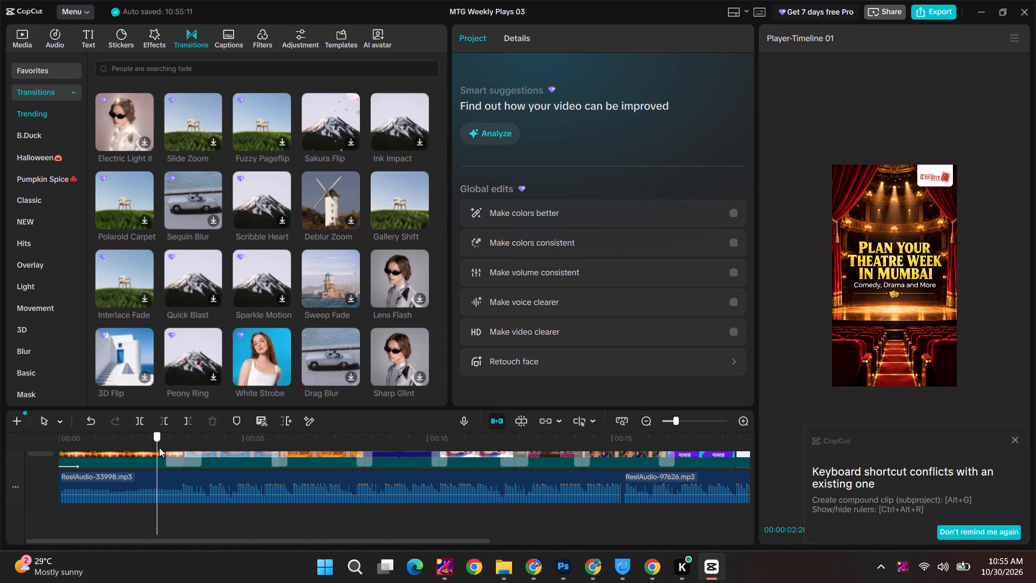
left_click_drag(159, 448, 202, 444)
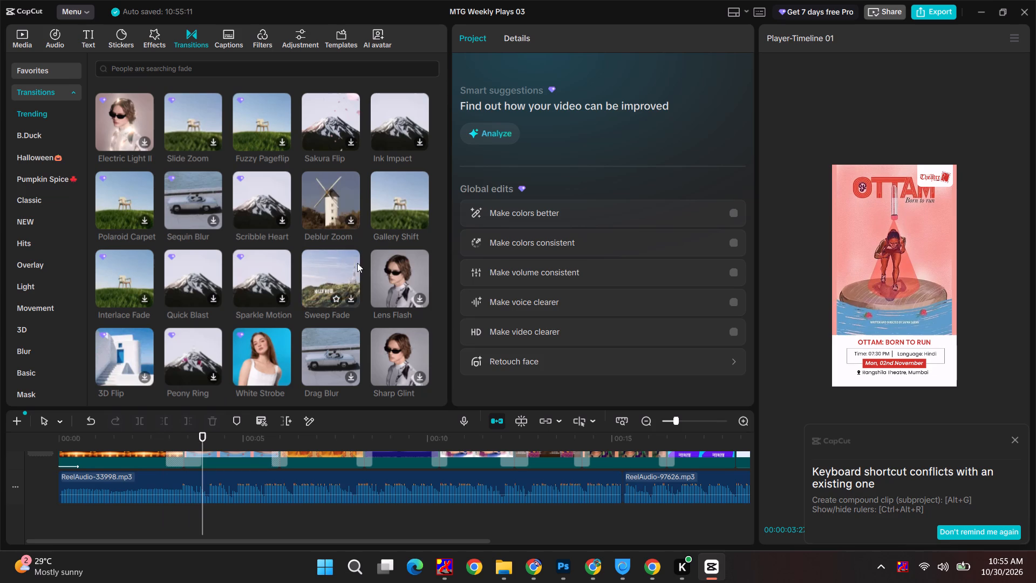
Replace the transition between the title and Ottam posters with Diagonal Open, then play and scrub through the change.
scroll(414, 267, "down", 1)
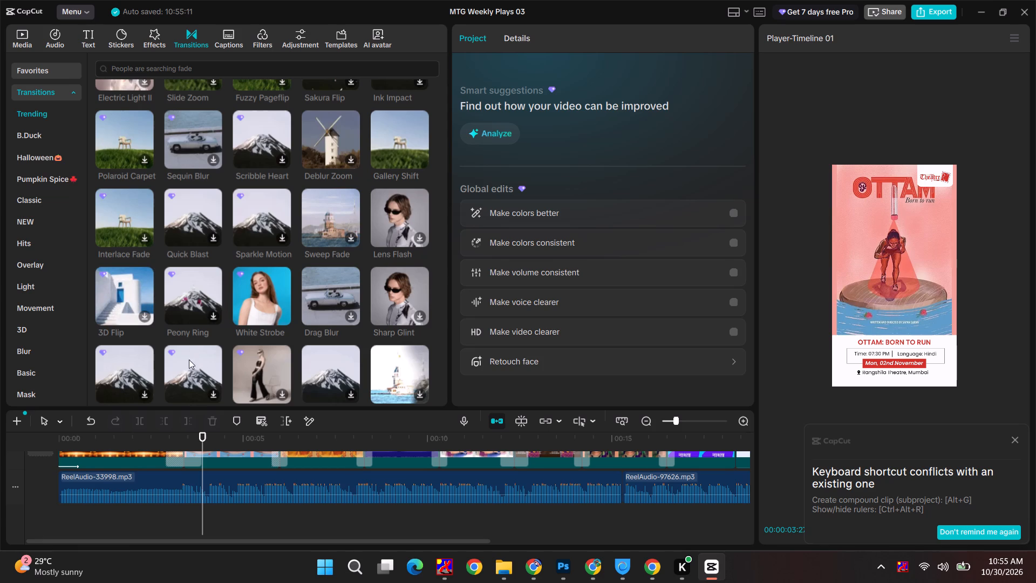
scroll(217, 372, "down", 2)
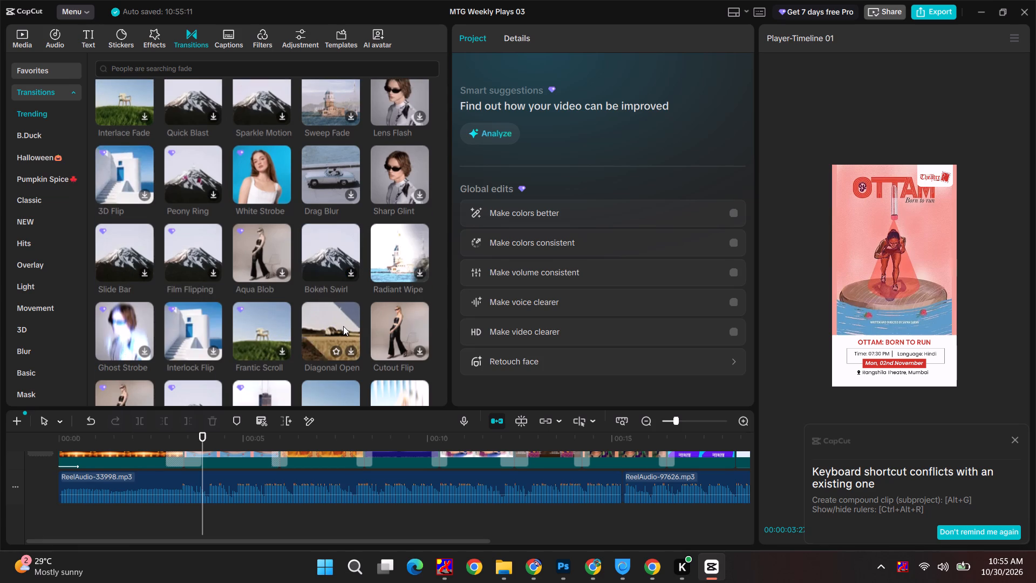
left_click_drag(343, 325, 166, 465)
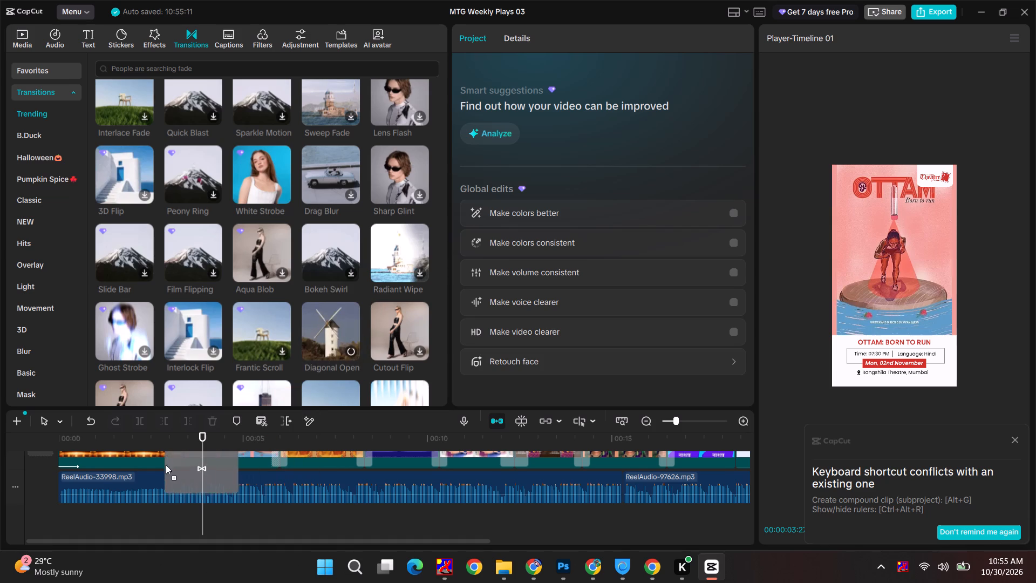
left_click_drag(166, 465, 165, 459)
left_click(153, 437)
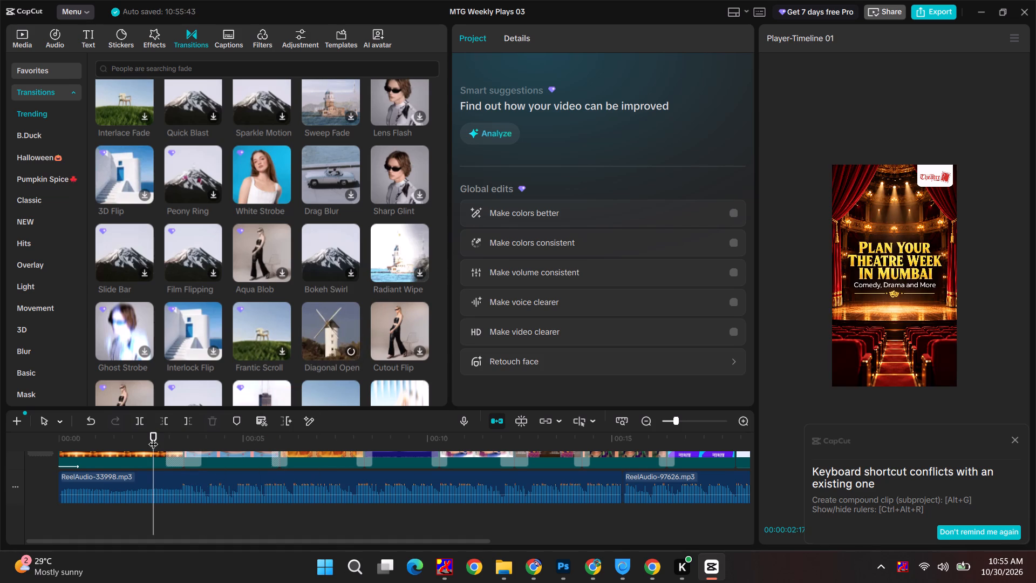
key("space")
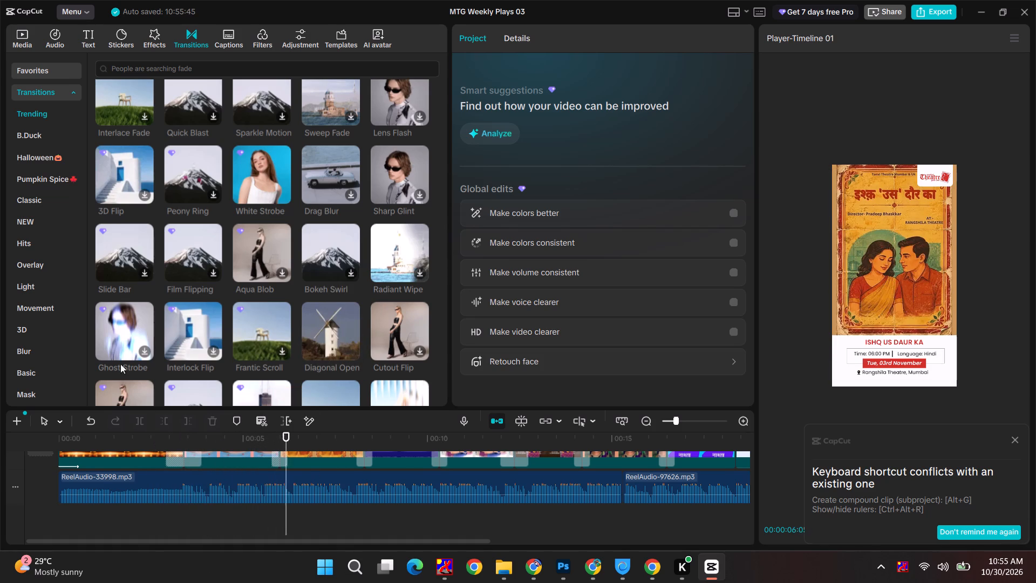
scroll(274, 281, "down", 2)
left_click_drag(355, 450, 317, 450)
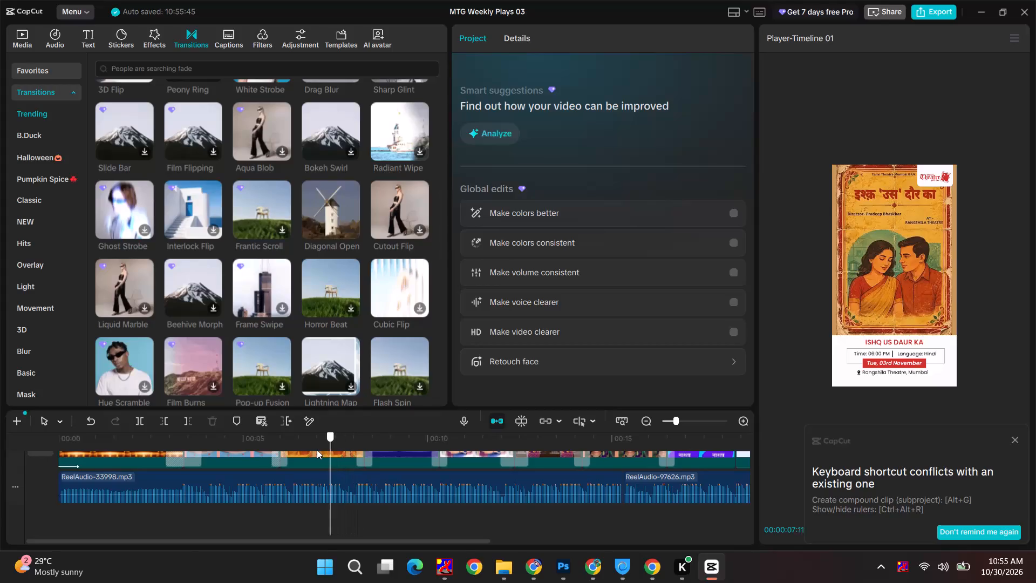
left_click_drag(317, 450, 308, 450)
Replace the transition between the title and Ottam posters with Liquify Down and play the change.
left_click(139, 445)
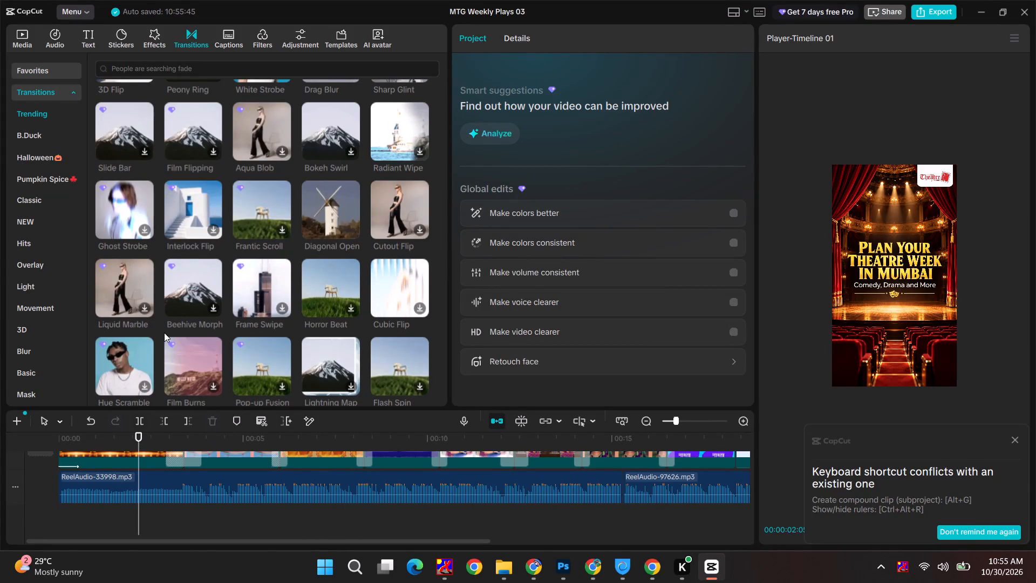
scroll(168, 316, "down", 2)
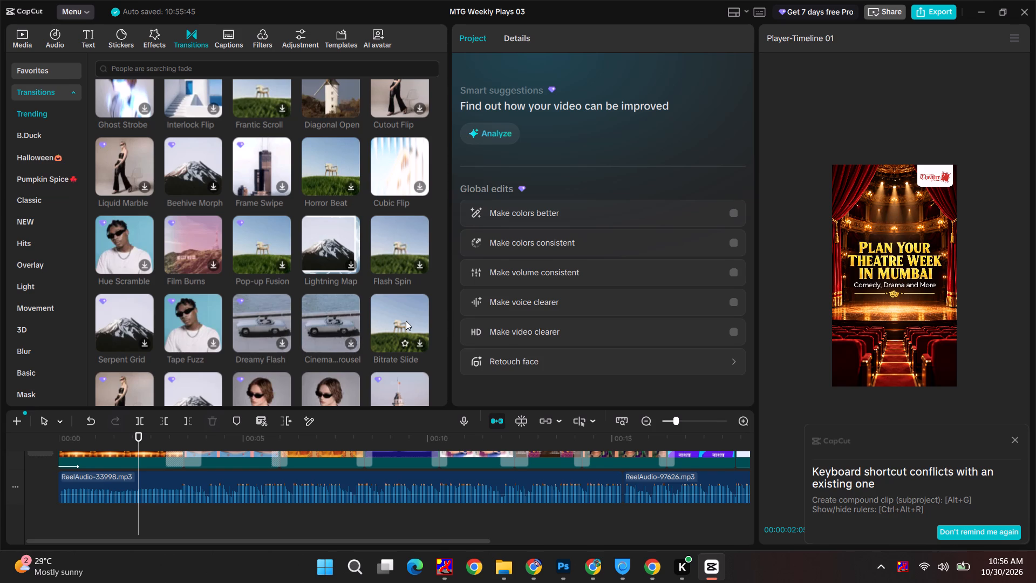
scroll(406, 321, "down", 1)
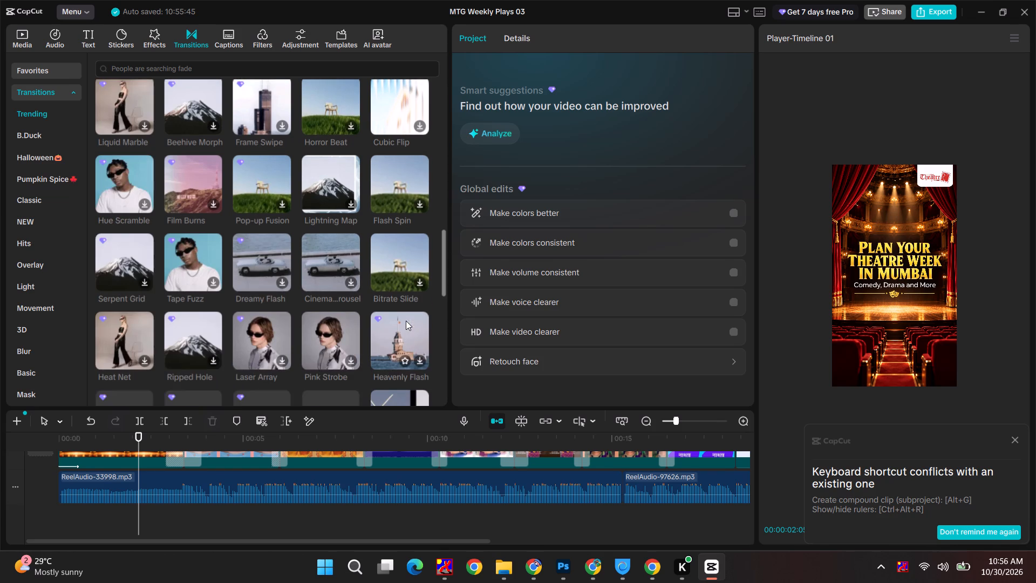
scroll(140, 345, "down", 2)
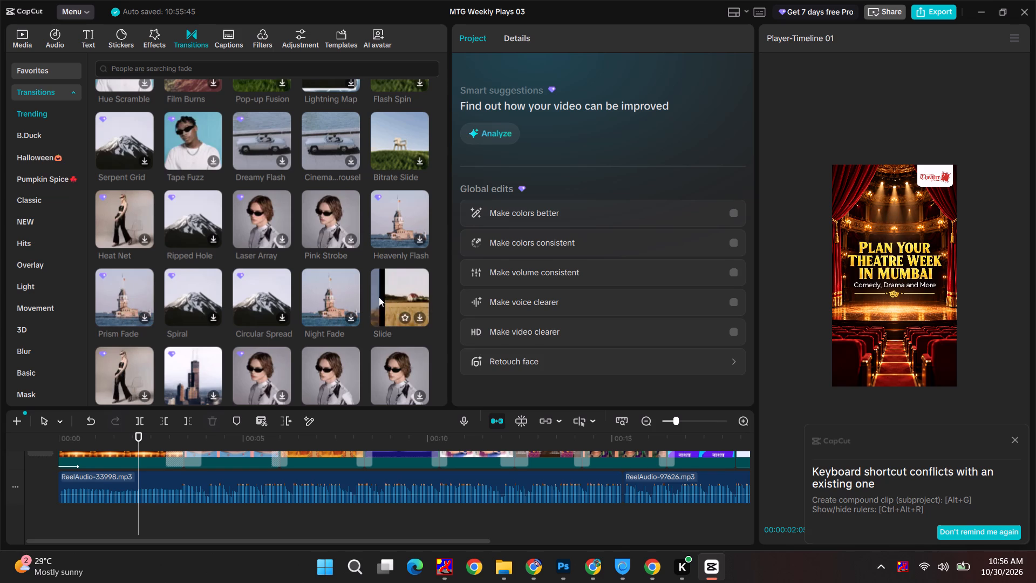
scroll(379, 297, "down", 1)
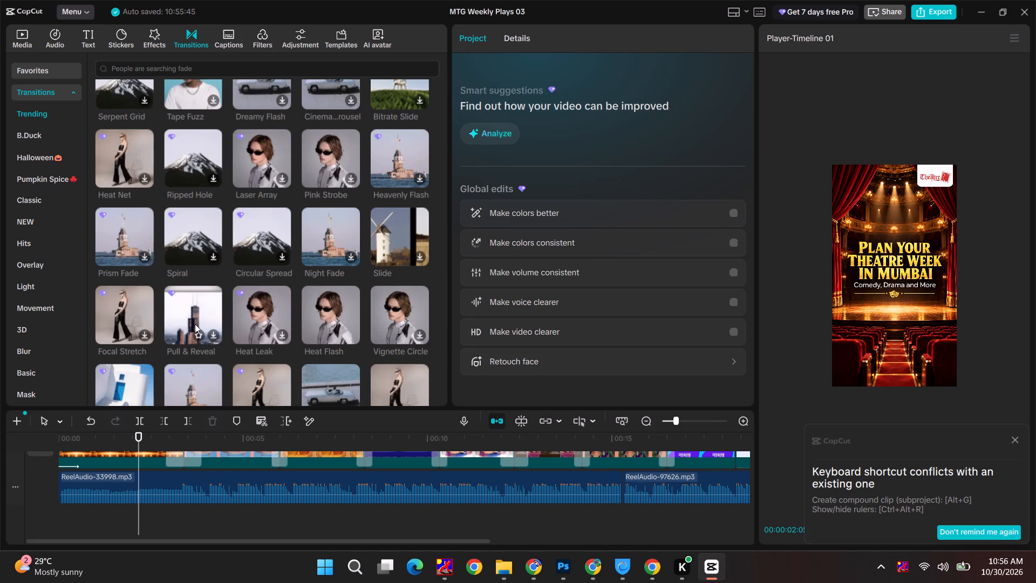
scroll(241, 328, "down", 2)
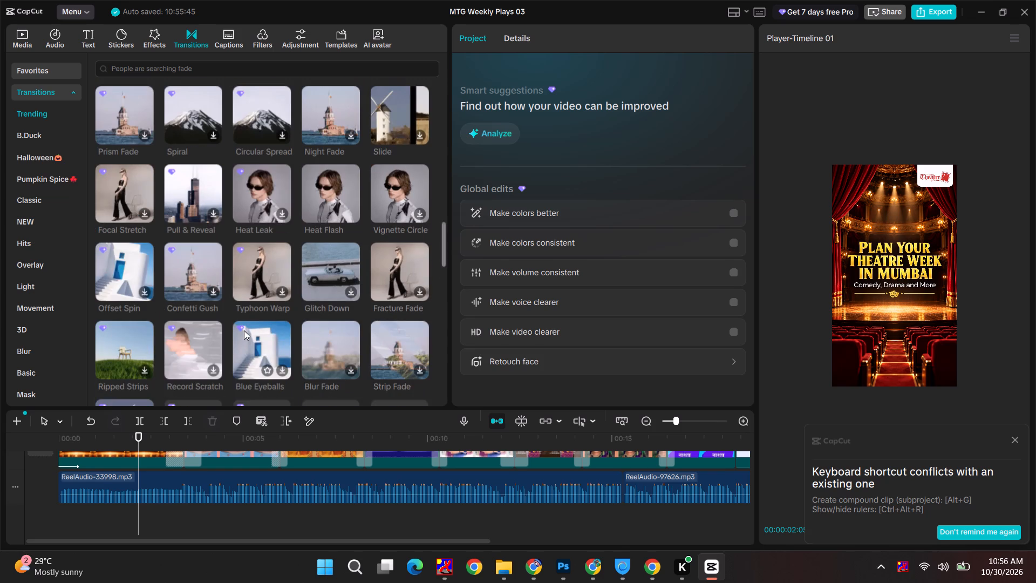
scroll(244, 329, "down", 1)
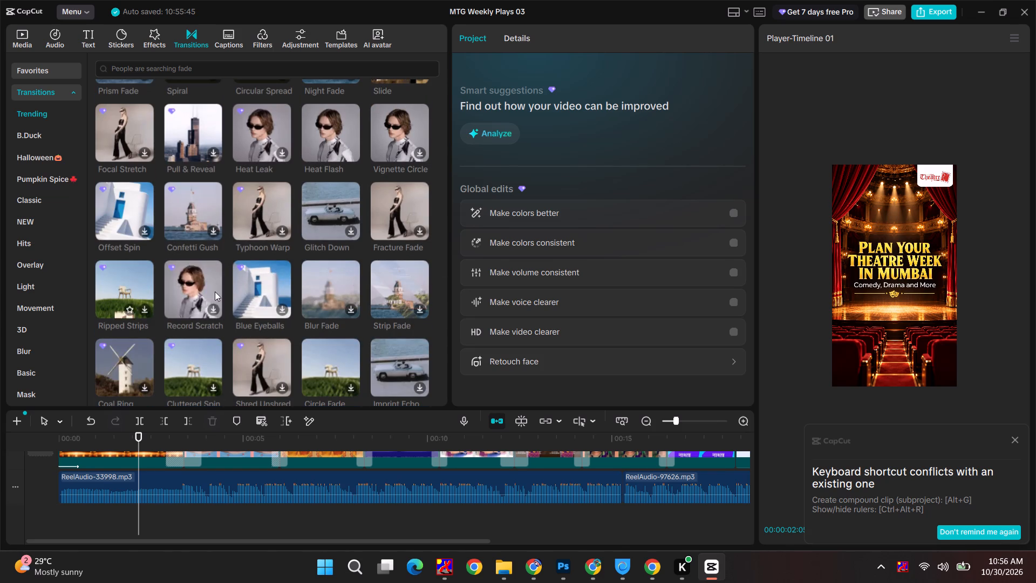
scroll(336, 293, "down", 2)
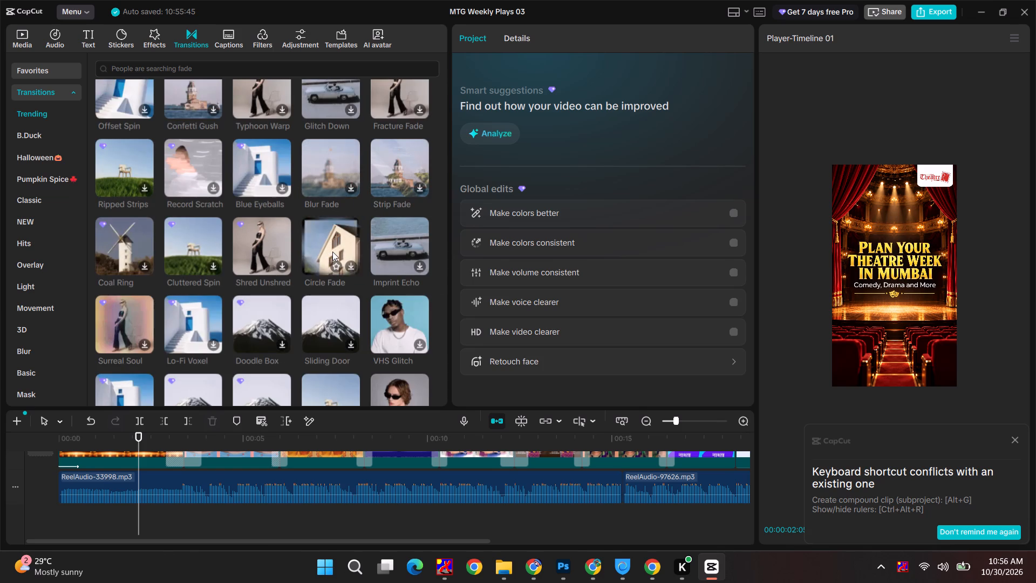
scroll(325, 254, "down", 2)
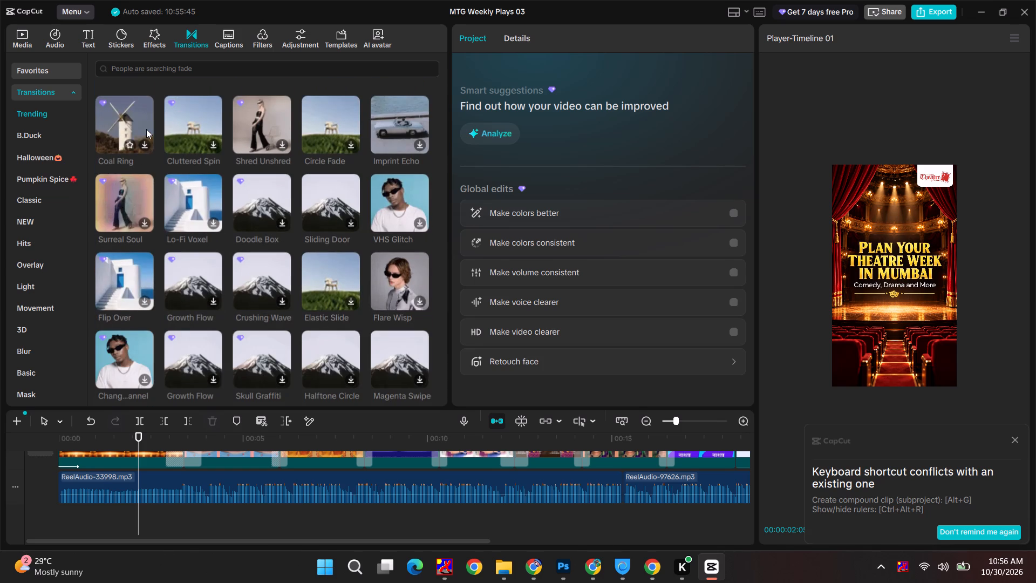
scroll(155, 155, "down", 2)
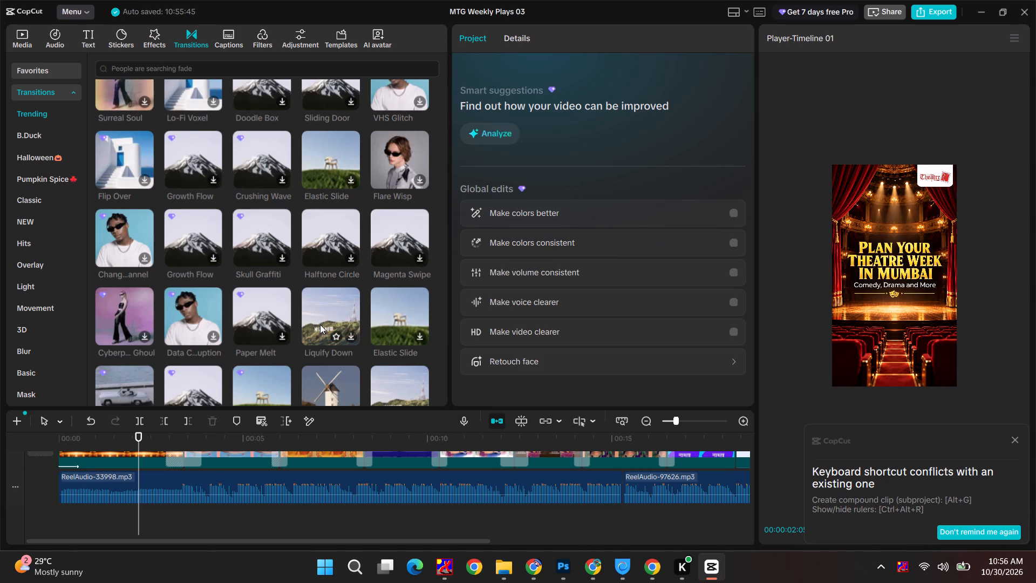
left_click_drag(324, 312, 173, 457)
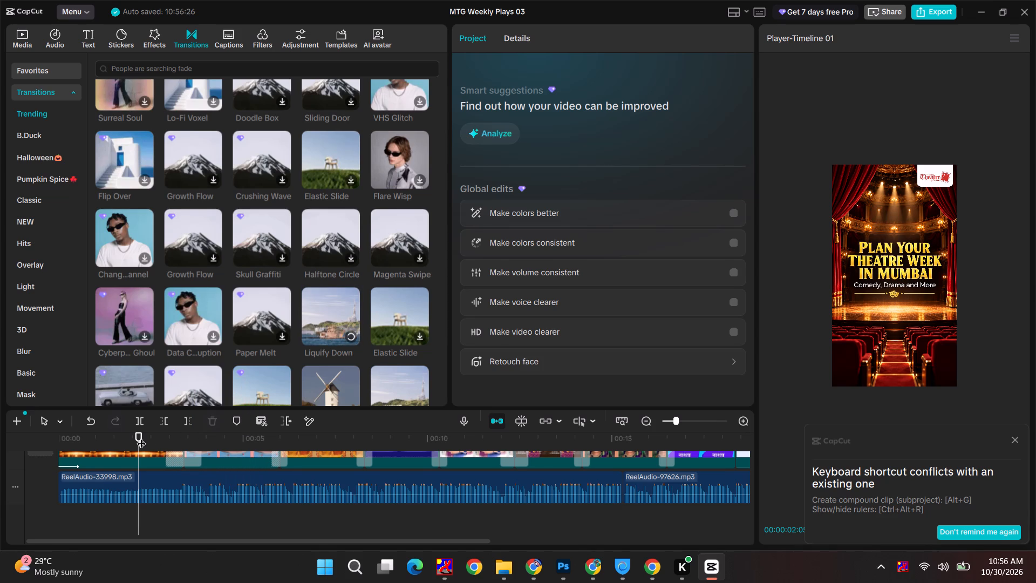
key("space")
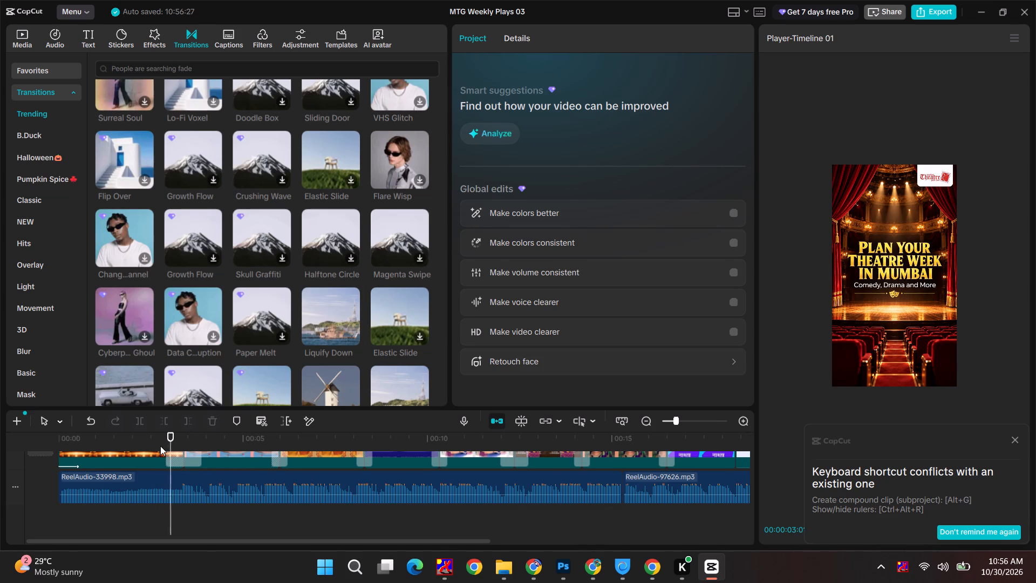
Replace the transition between the title and Ottam posters with the trending Retro ... Light transition, then play the change twice to check it.
left_click(145, 441)
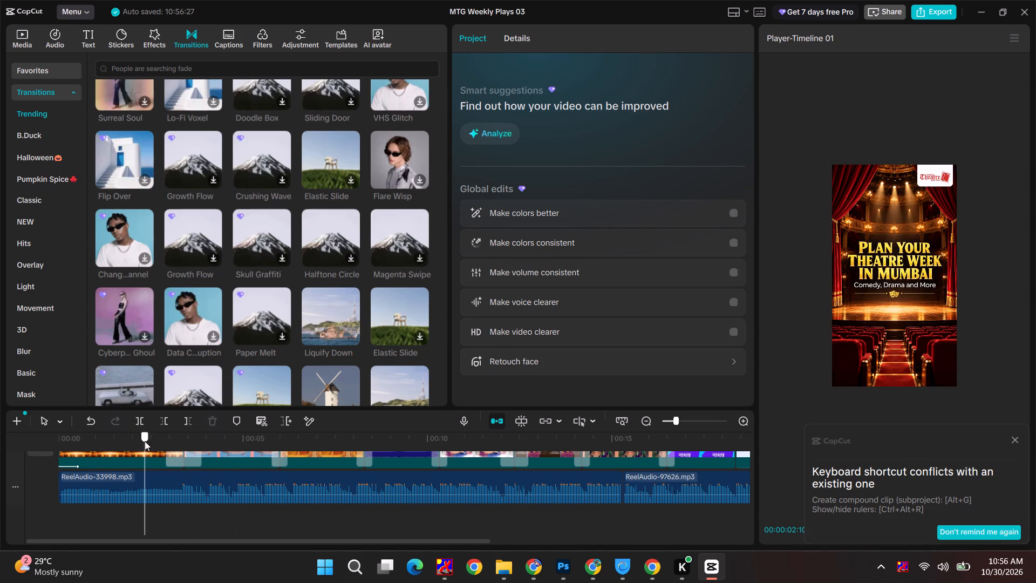
scroll(313, 294, "down", 2)
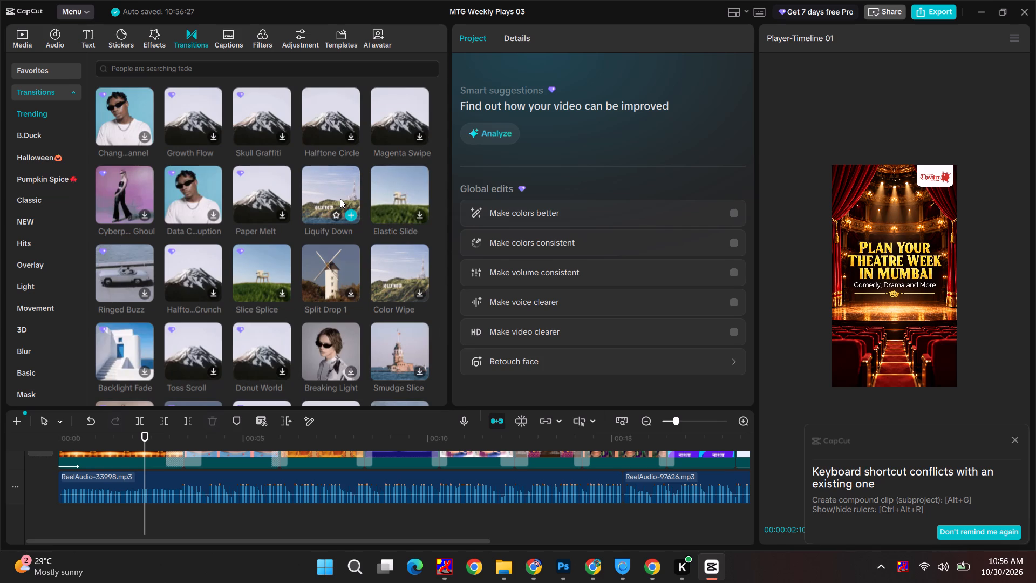
scroll(333, 223, "down", 2)
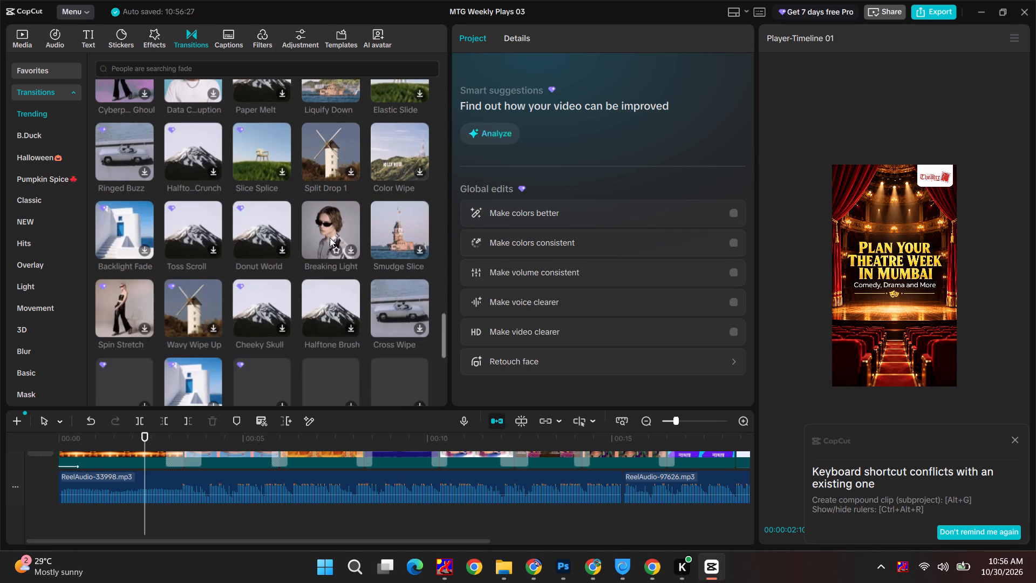
scroll(343, 300, "down", 2)
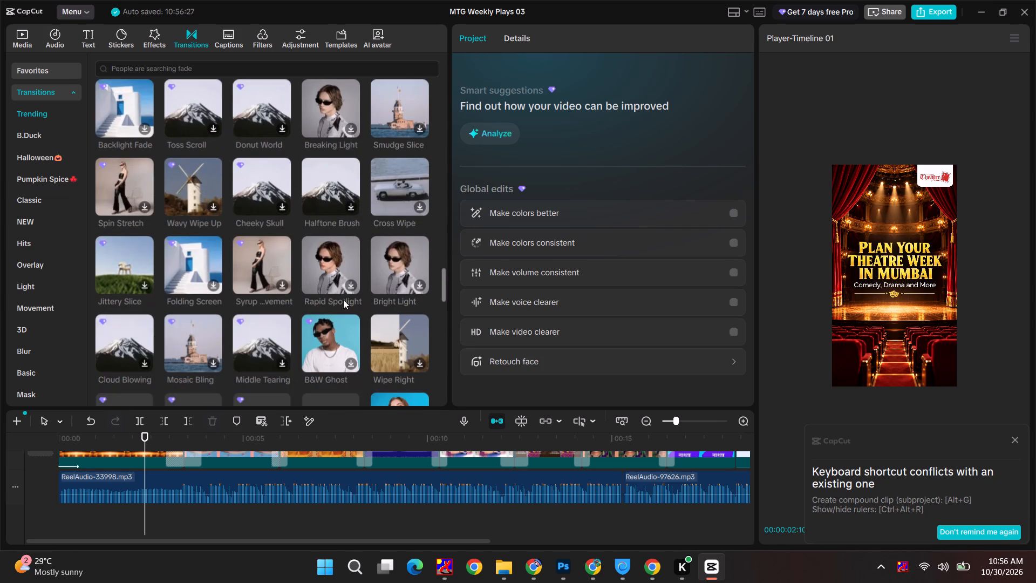
scroll(272, 328, "down", 1)
scroll(203, 283, "down", 1)
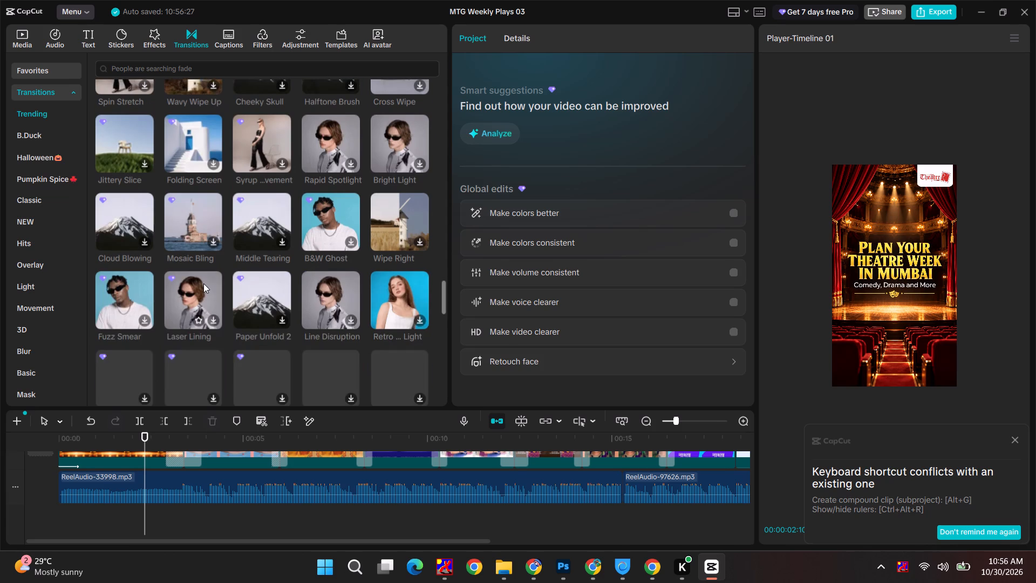
left_click_drag(394, 282, 335, 354)
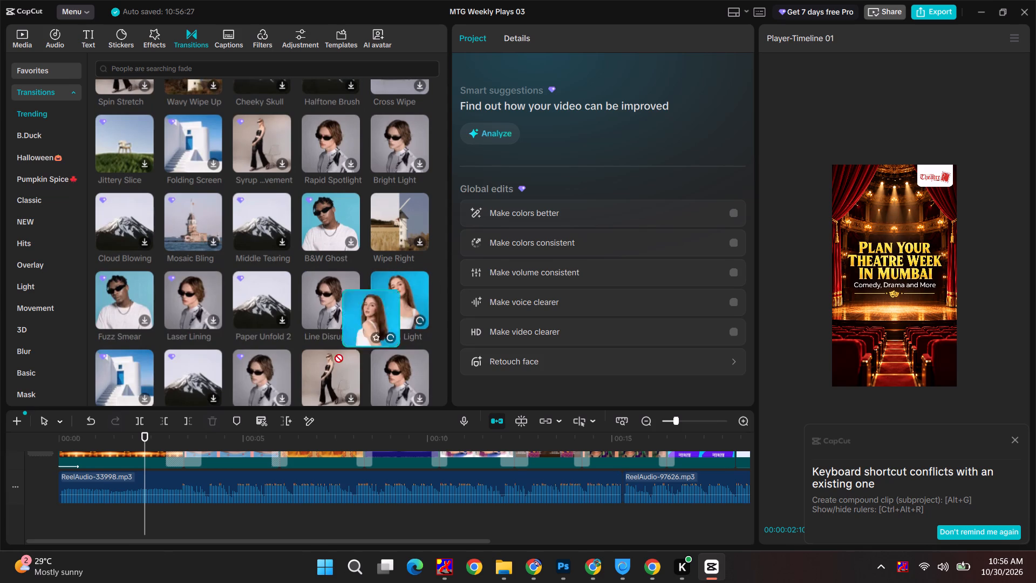
left_click_drag(335, 354, 172, 457)
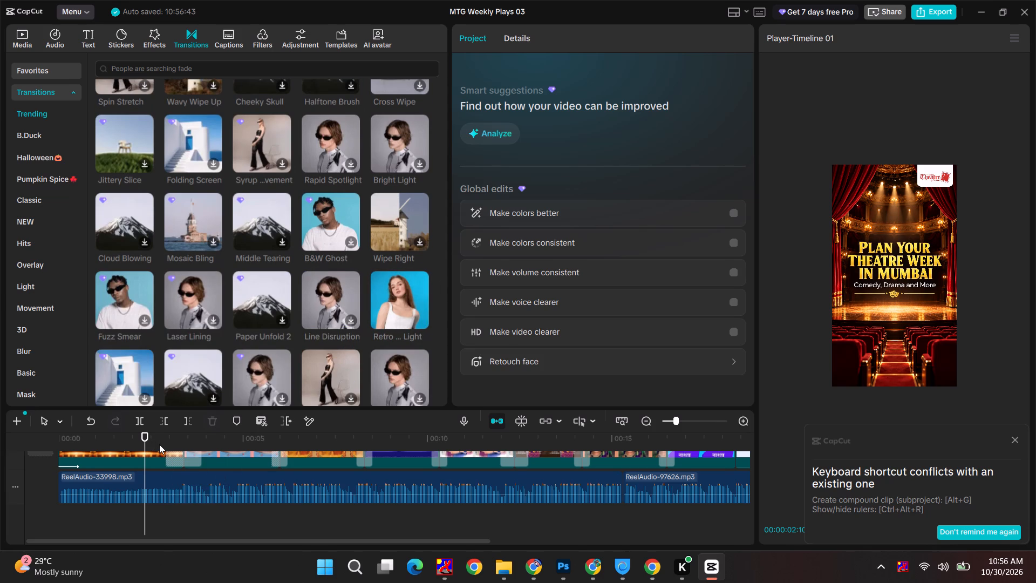
key("space")
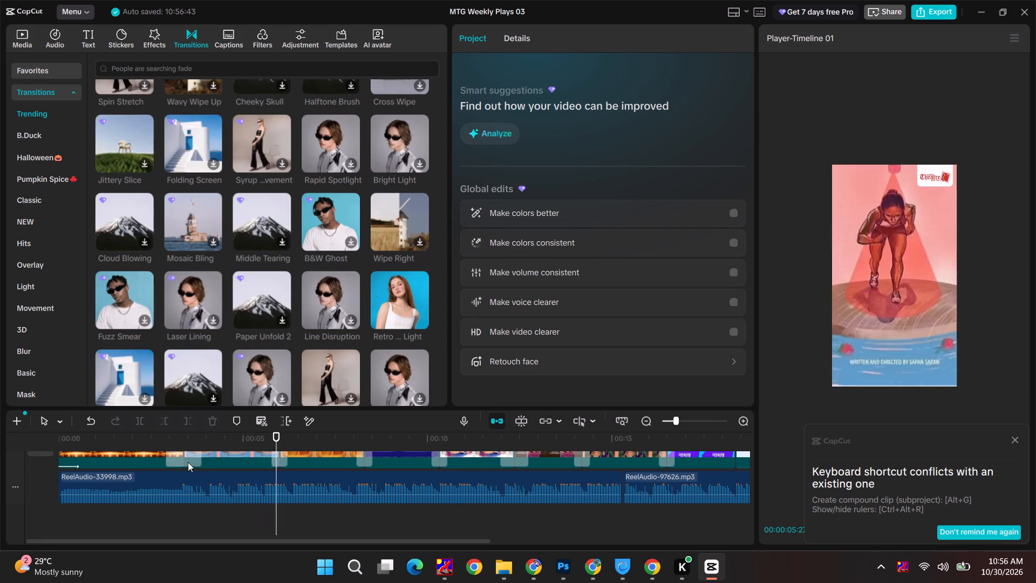
left_click(300, 439)
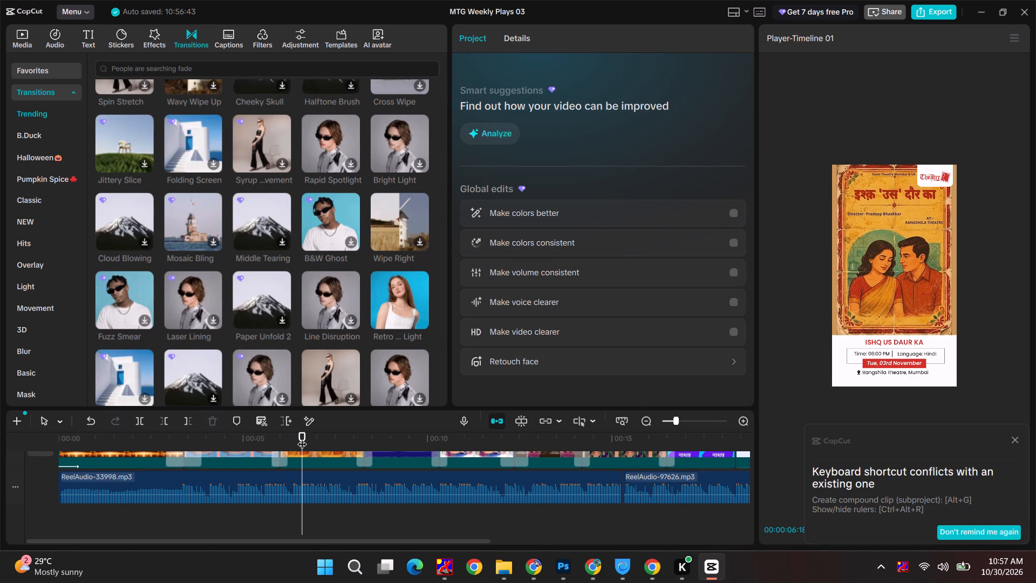
left_click_drag(301, 431, 157, 429)
left_click(143, 430)
left_click(145, 438)
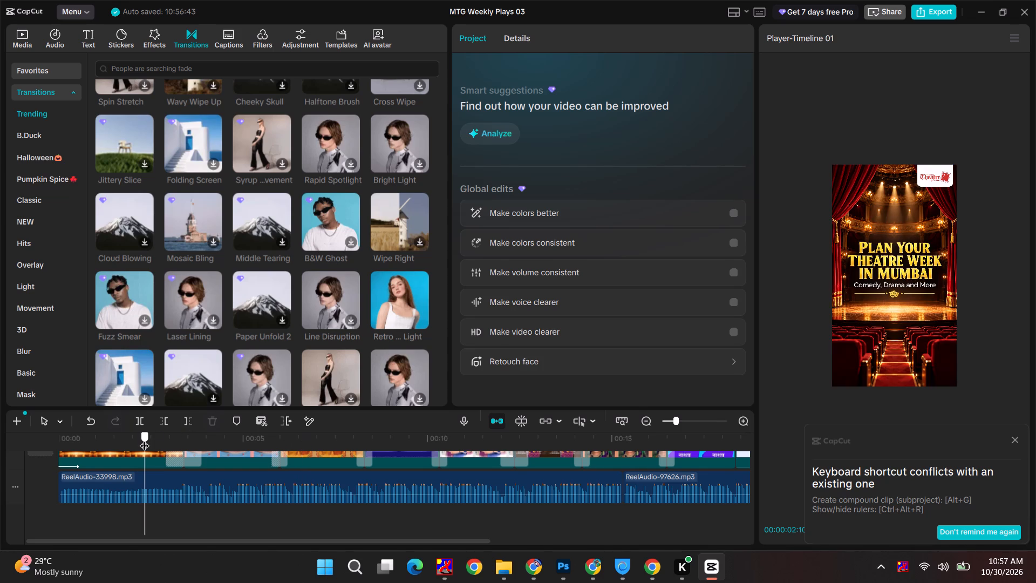
key("space")
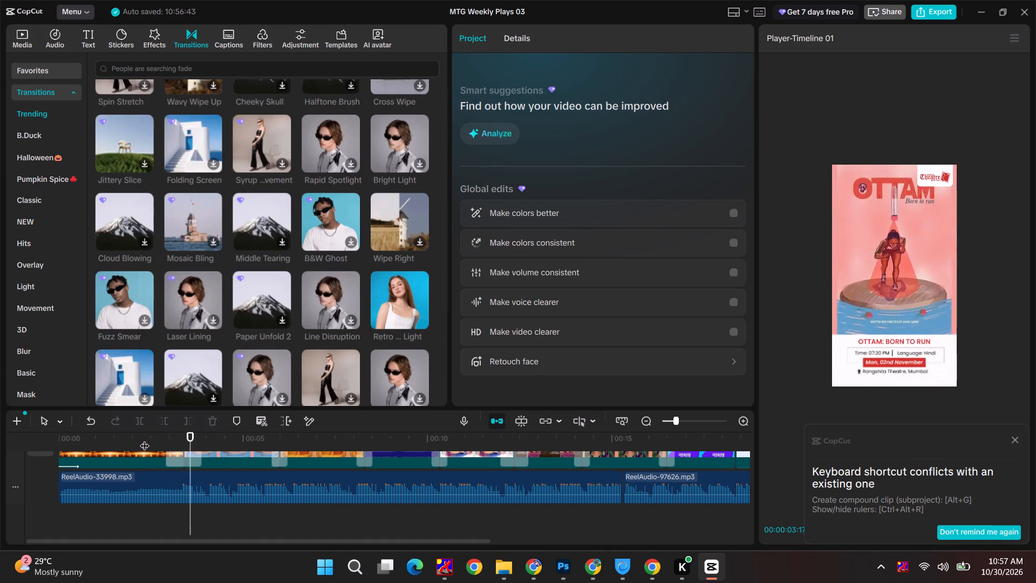
key("space")
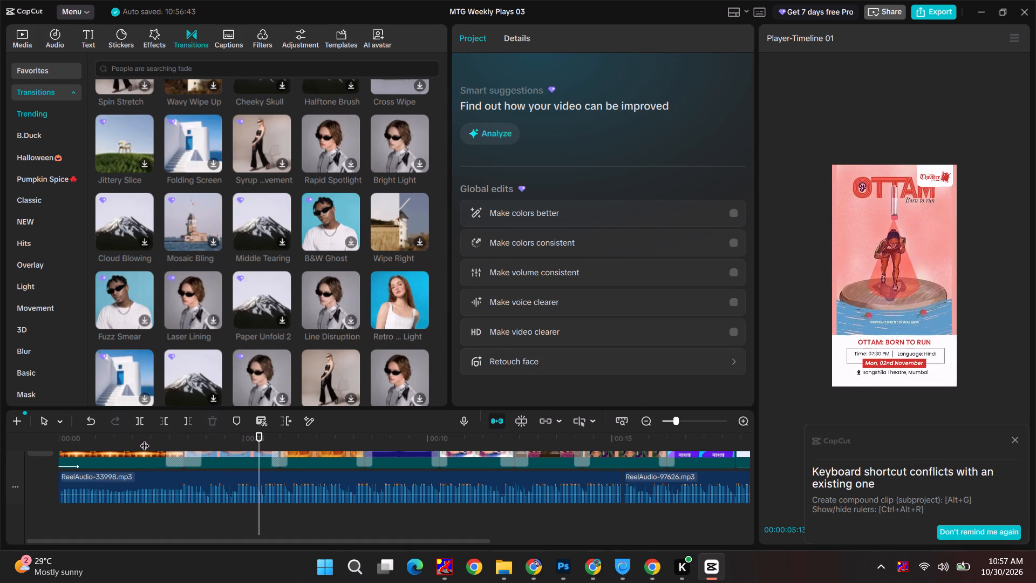
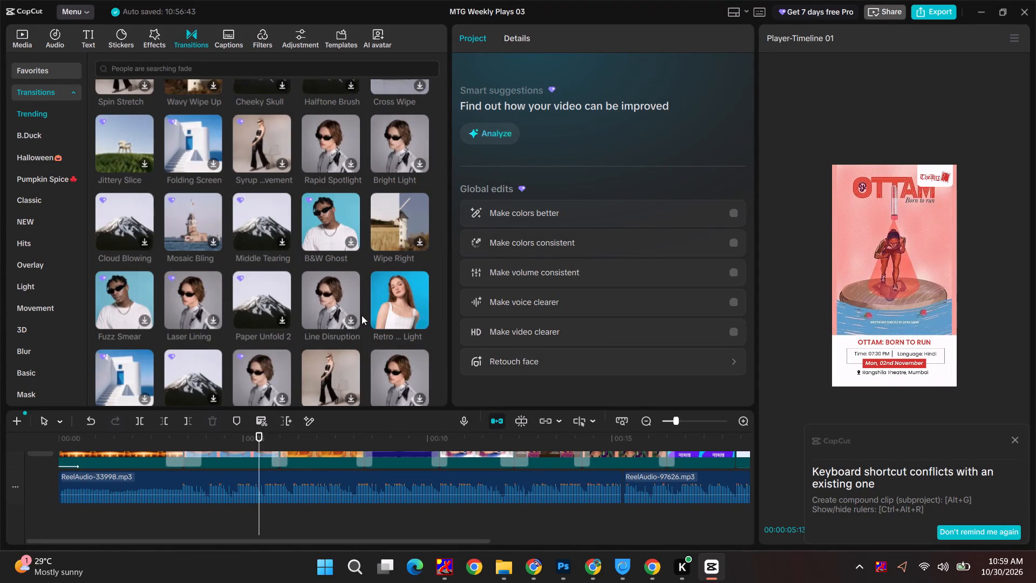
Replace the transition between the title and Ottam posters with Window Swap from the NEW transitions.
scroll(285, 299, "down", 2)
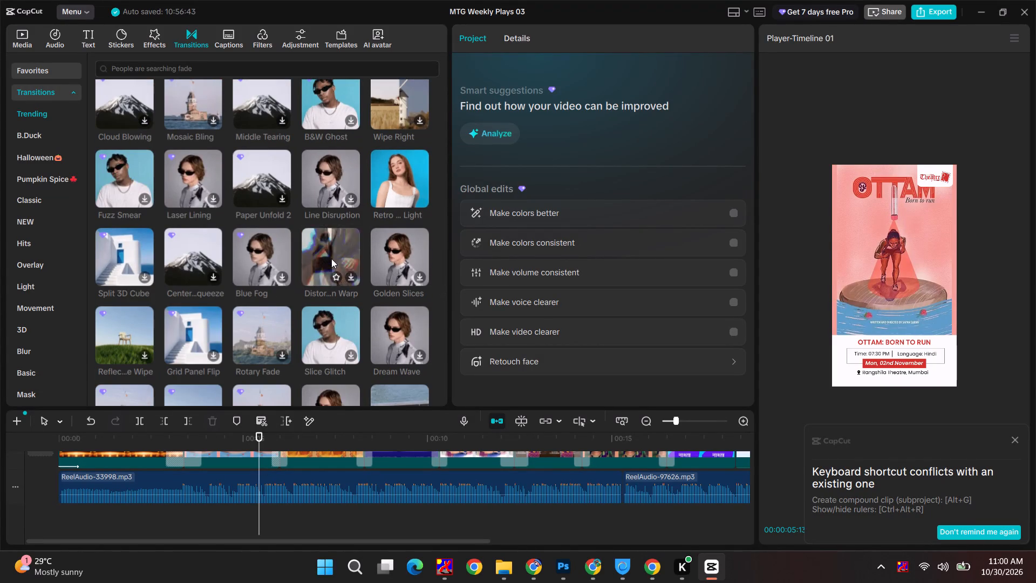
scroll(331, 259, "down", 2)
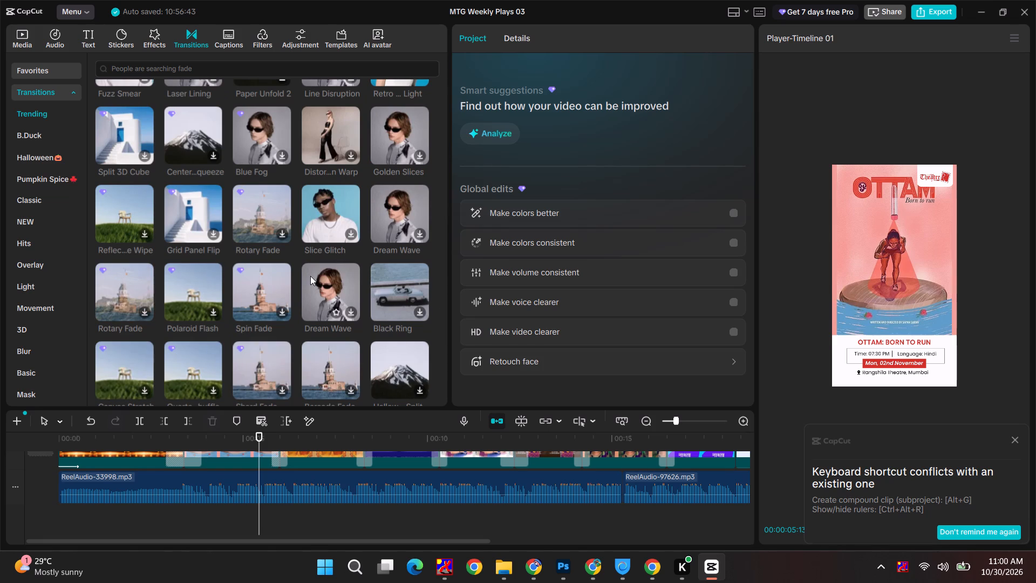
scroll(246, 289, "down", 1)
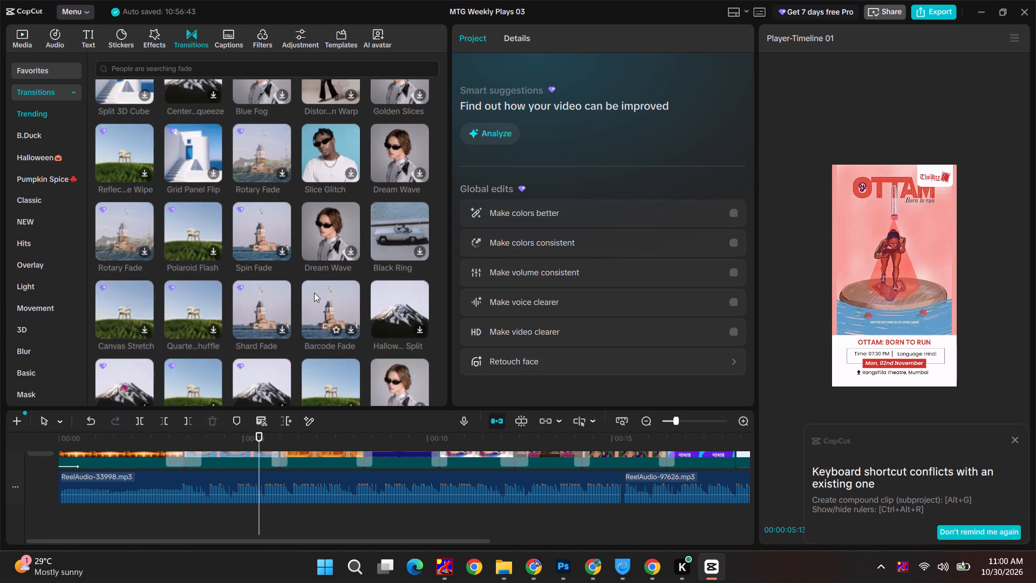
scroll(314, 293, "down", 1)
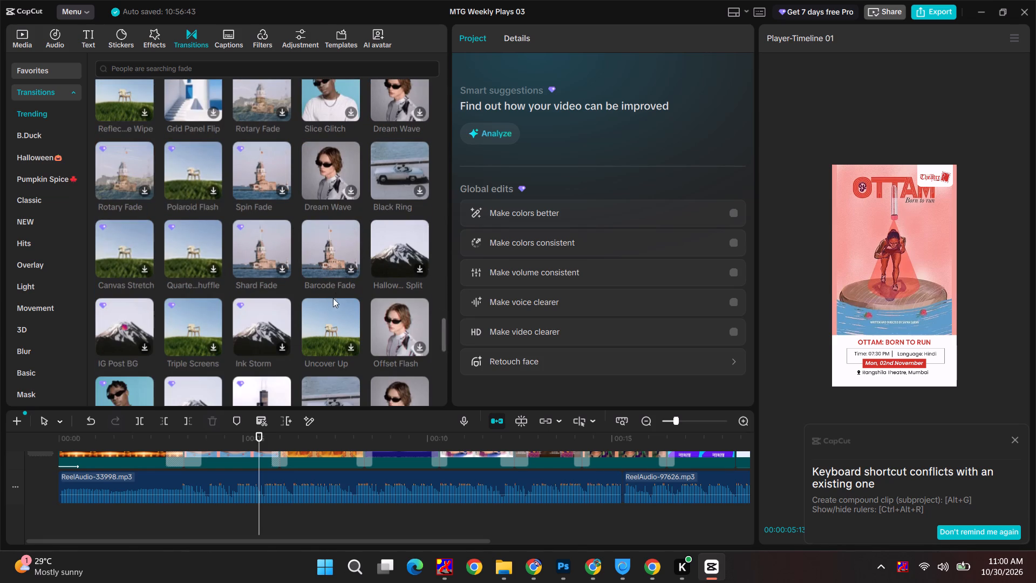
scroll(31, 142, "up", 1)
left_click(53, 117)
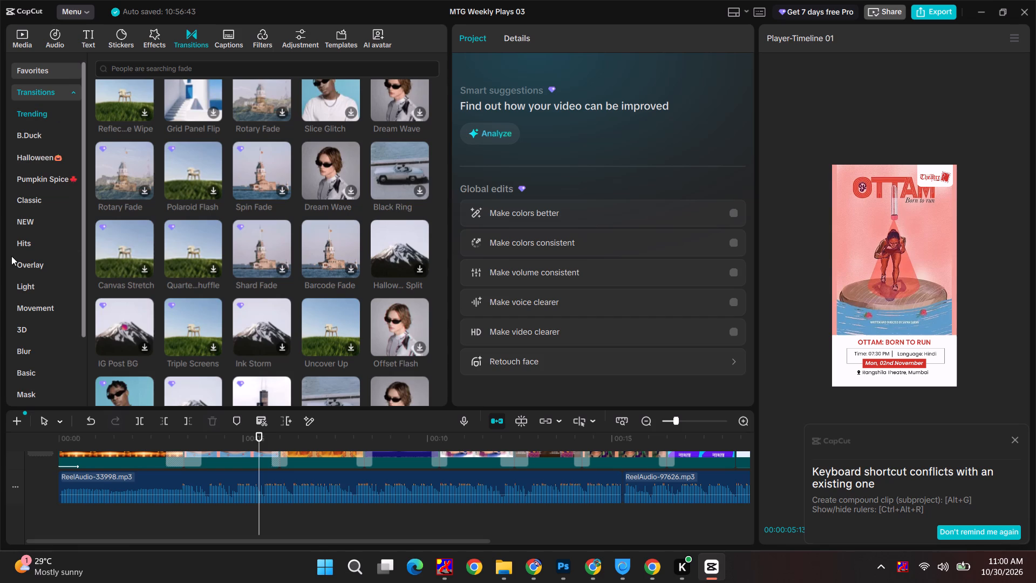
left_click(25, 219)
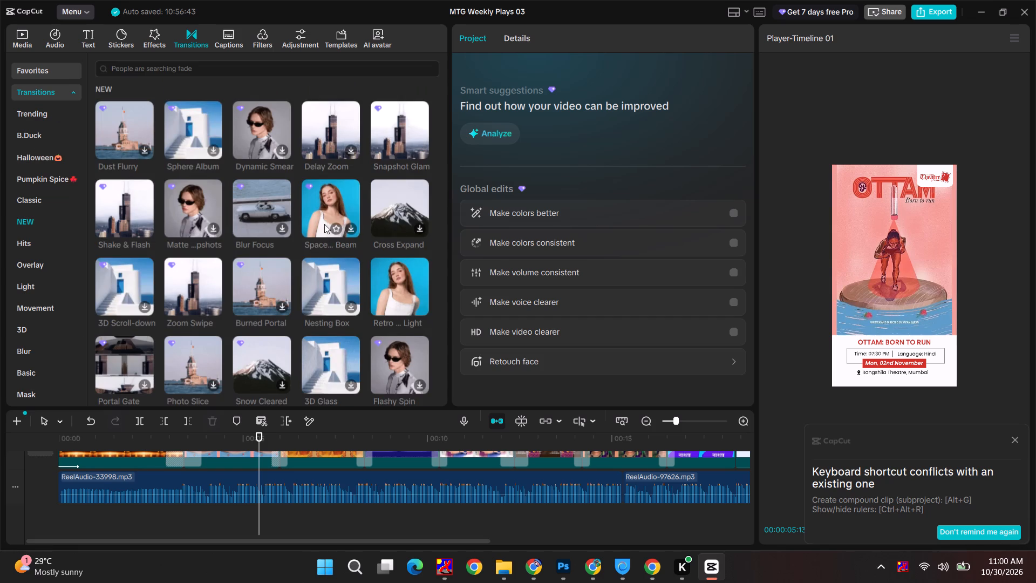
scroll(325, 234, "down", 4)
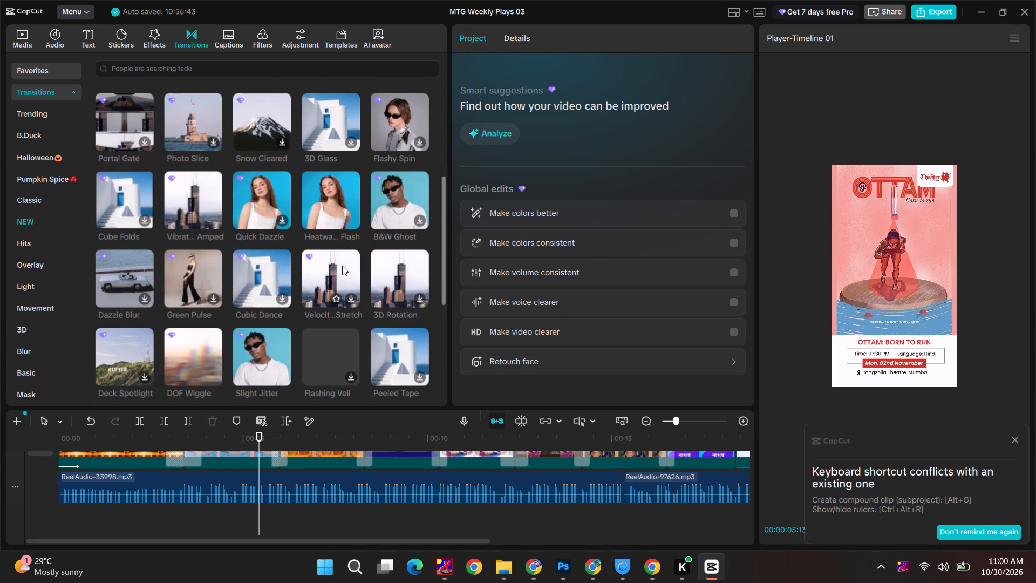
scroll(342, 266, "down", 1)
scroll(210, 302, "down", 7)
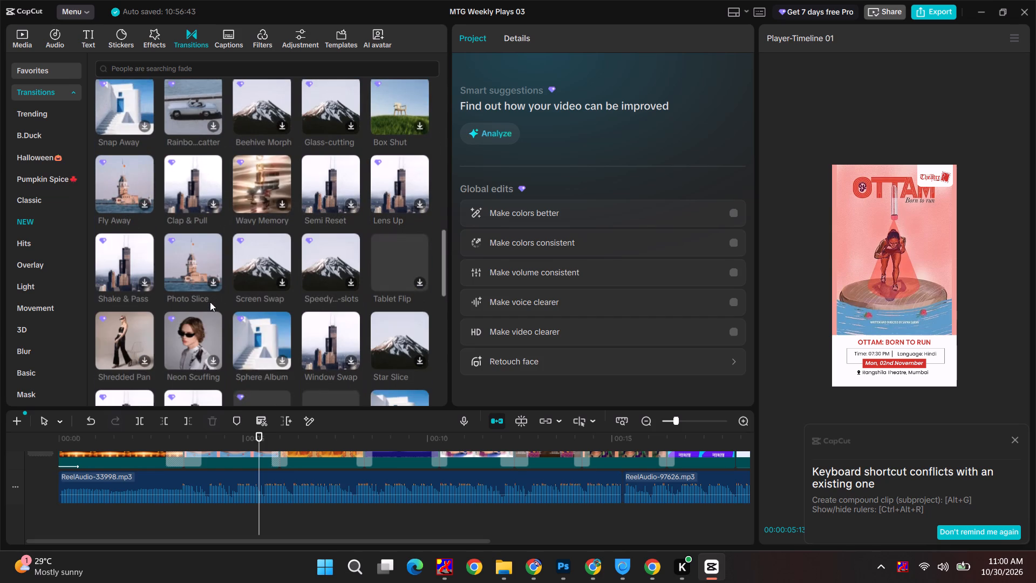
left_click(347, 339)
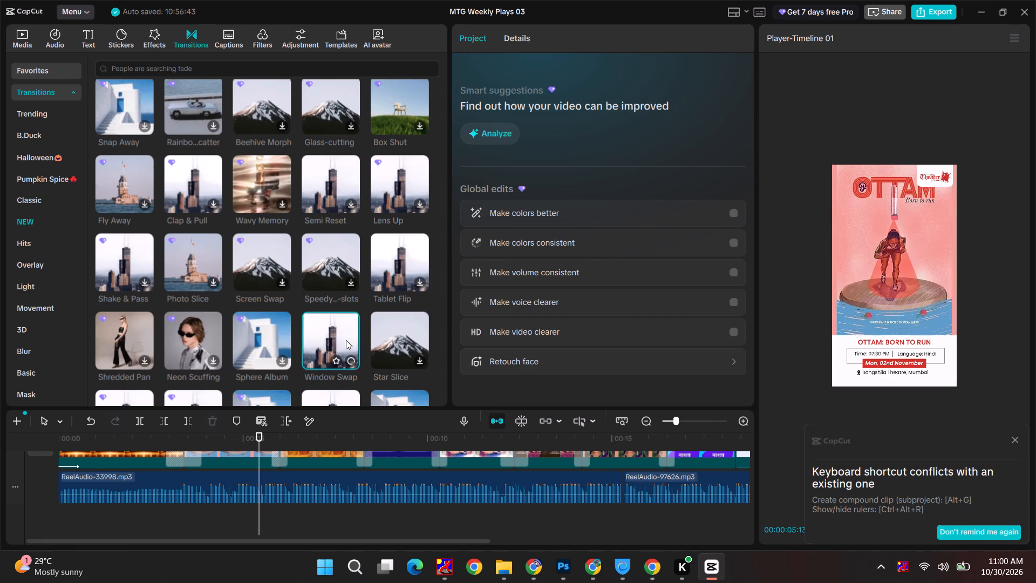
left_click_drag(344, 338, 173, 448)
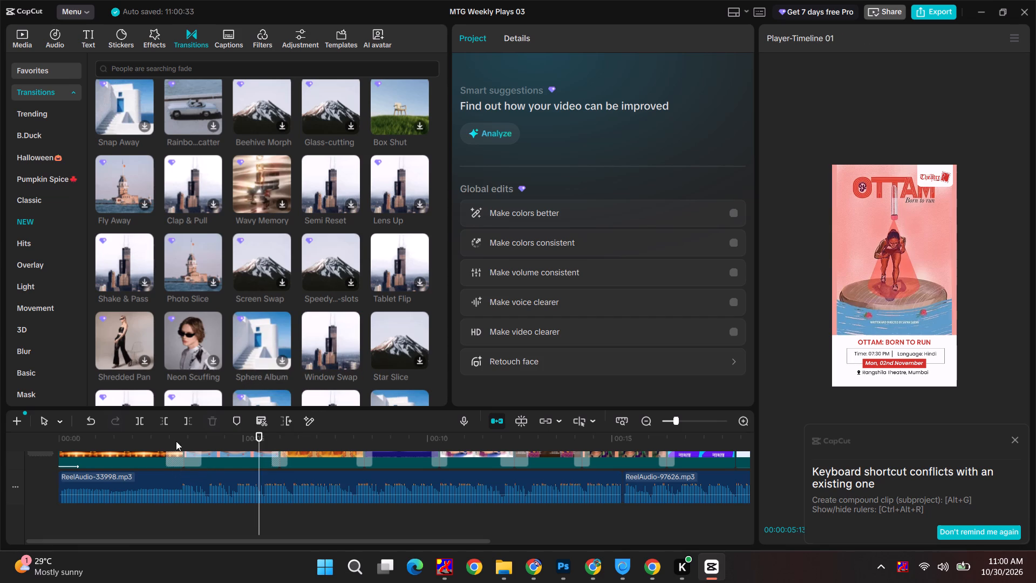
Play and scrub through the Window Swap transition between the title and Ottam posters to check it.
left_click_drag(160, 435, 154, 436)
key("space")
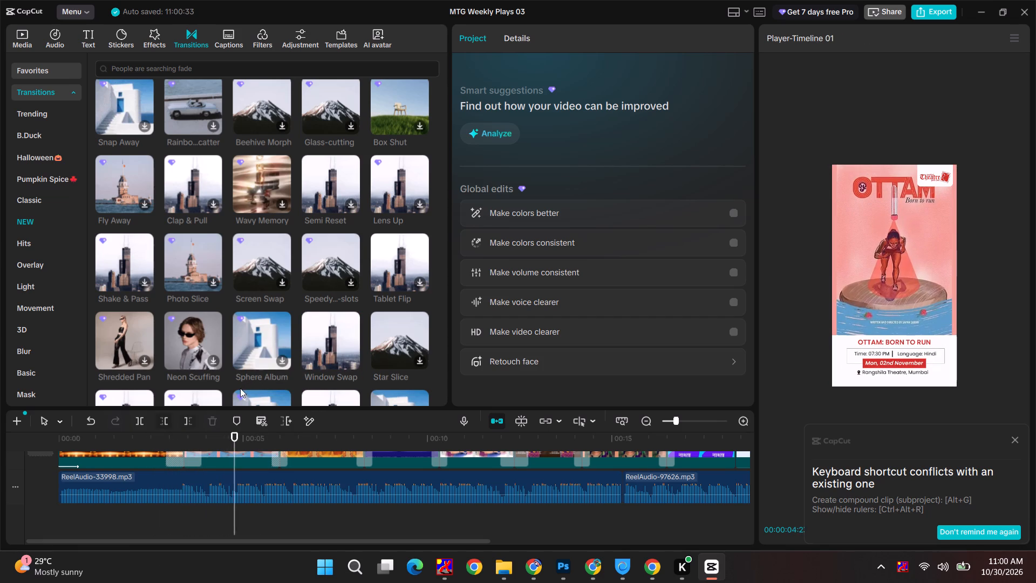
left_click_drag(252, 437, 190, 442)
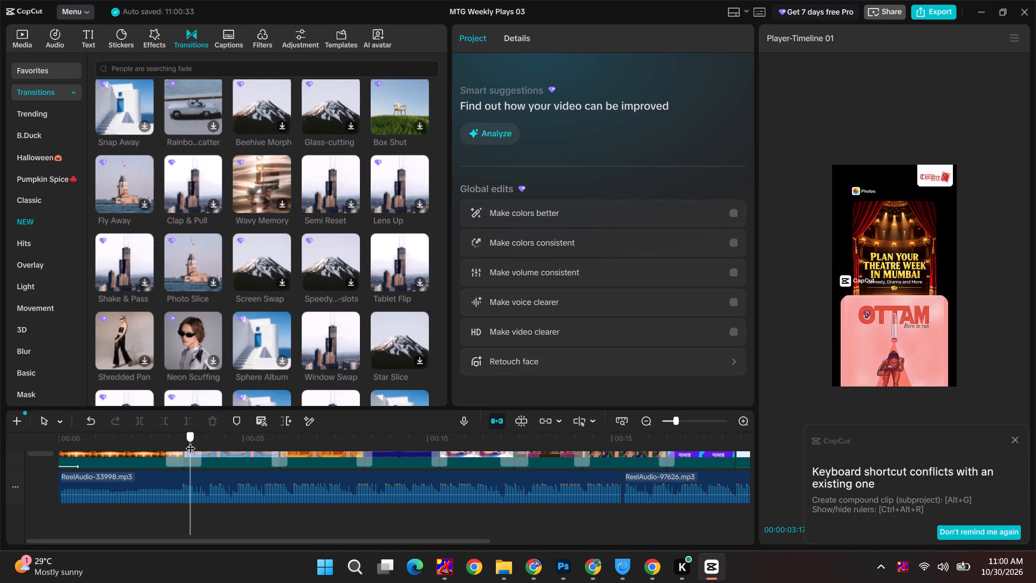
left_click_drag(190, 442, 182, 436)
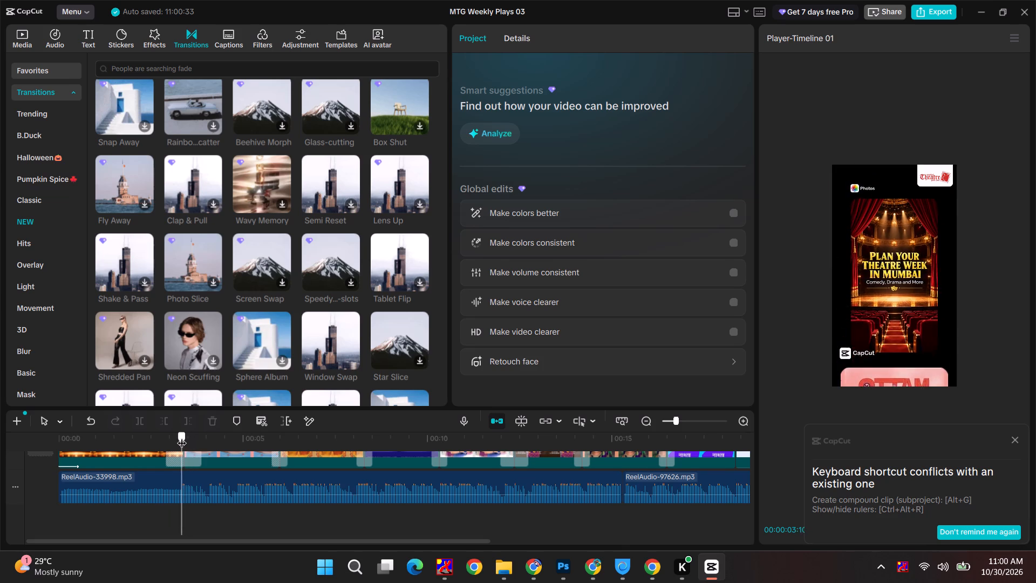
left_click_drag(182, 436, 179, 436)
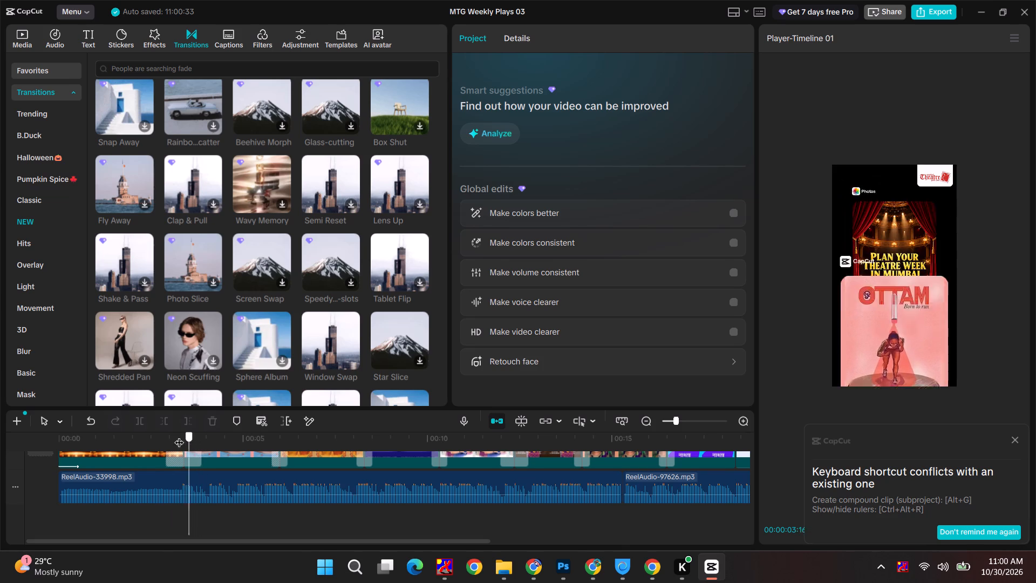
left_click_drag(179, 436, 206, 437)
Select the transition between the title and Ottam posters and examine the remaining NEW transitions for an alternative.
scroll(260, 316, "down", 2)
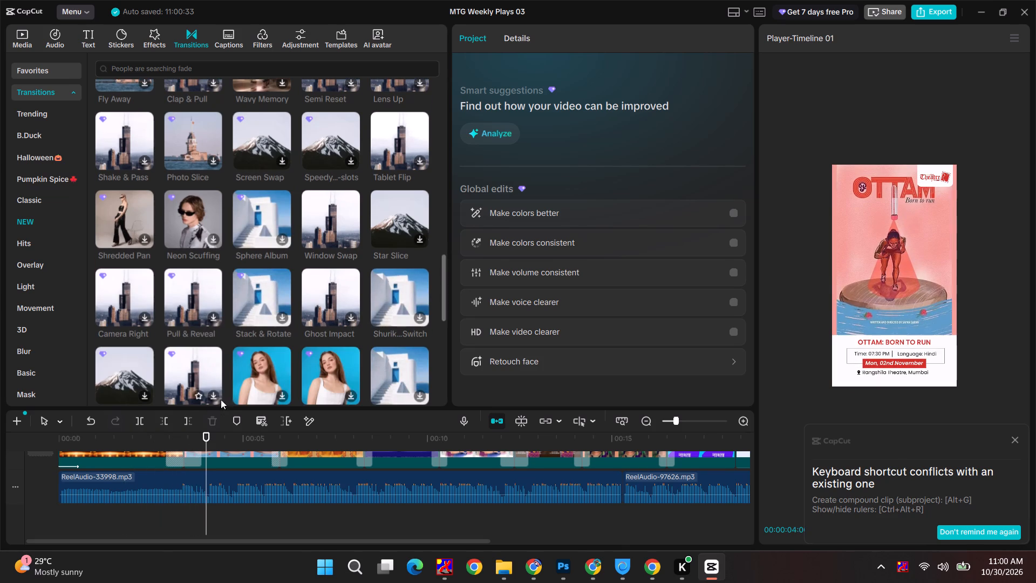
left_click(185, 465)
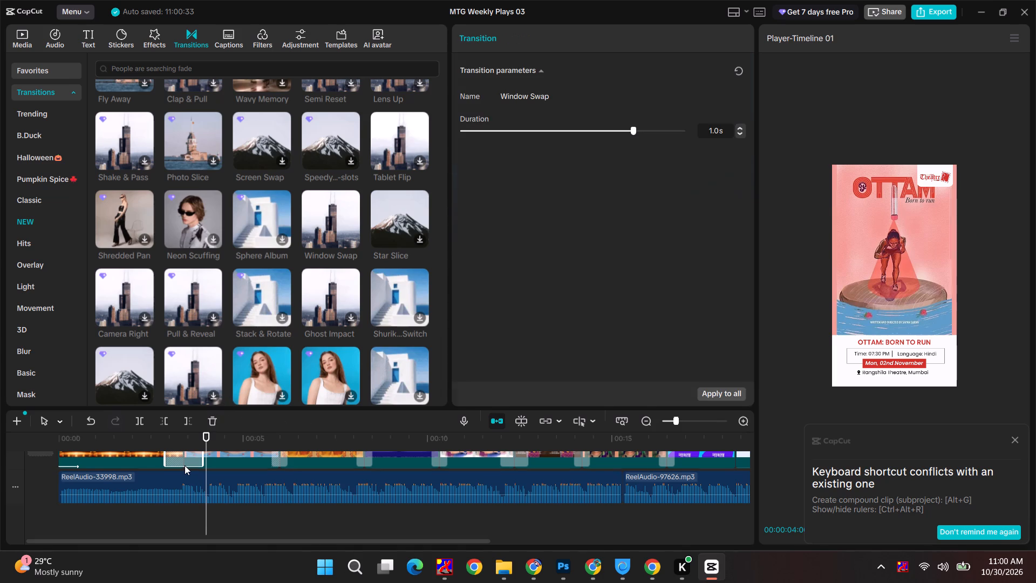
scroll(242, 361, "down", 2)
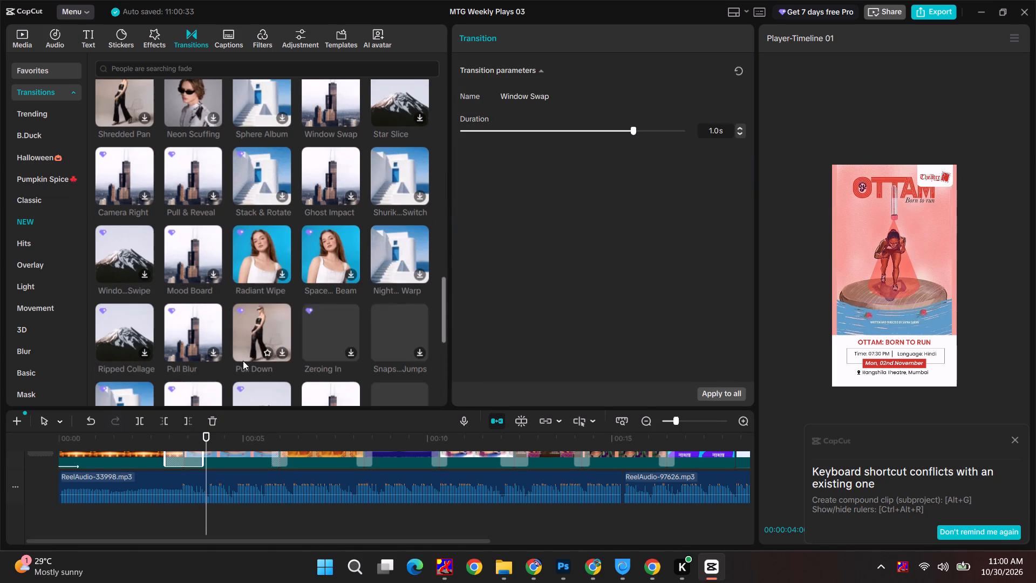
scroll(255, 340, "down", 1)
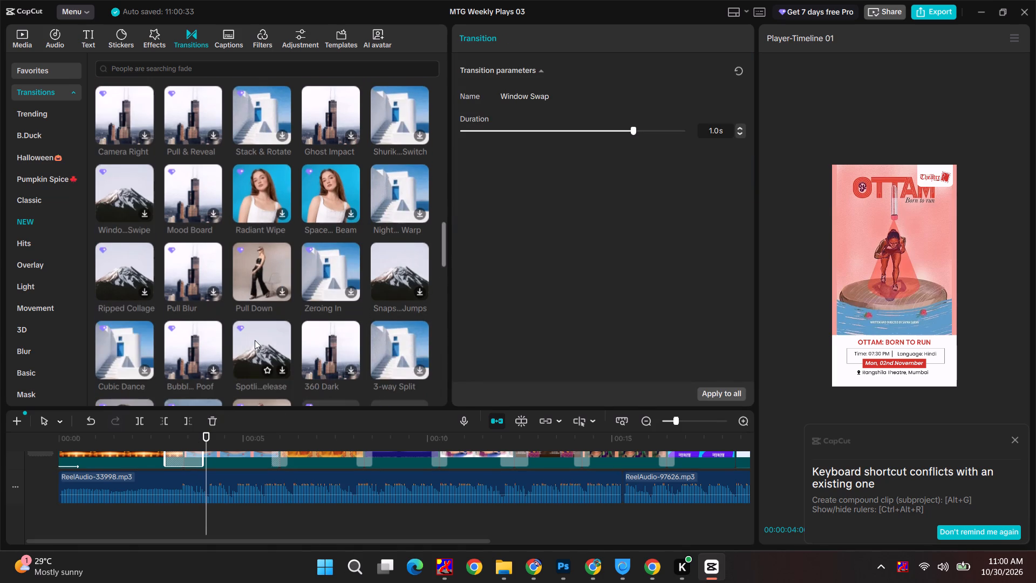
scroll(255, 340, "down", 2)
scroll(321, 341, "down", 1)
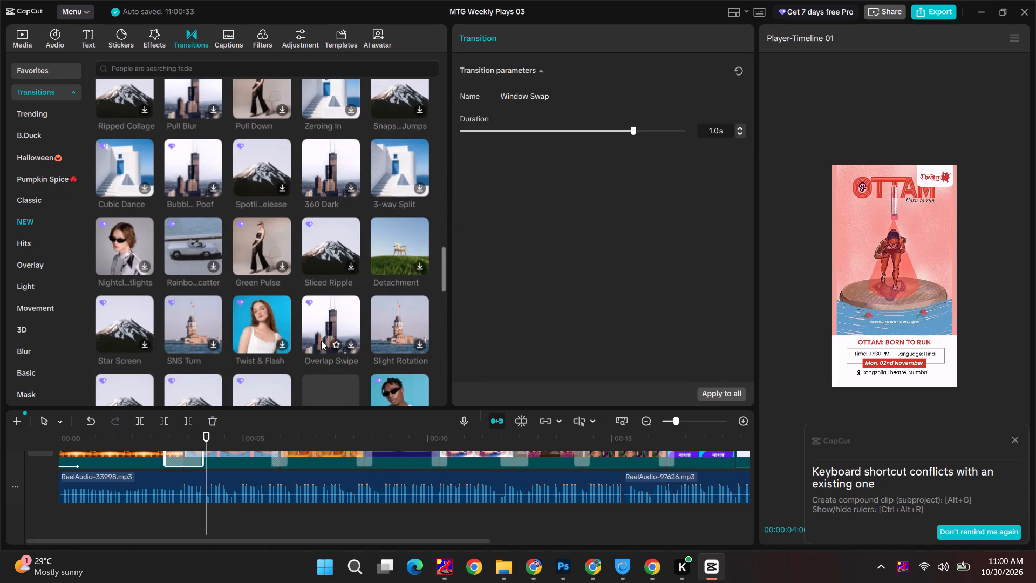
scroll(167, 355, "down", 3)
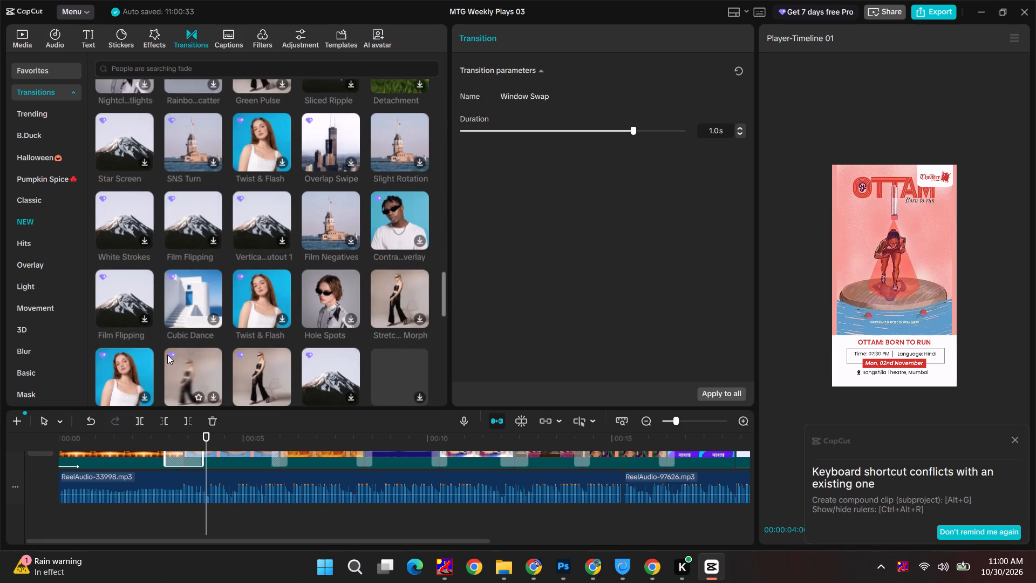
scroll(275, 331, "down", 1)
scroll(327, 328, "down", 3)
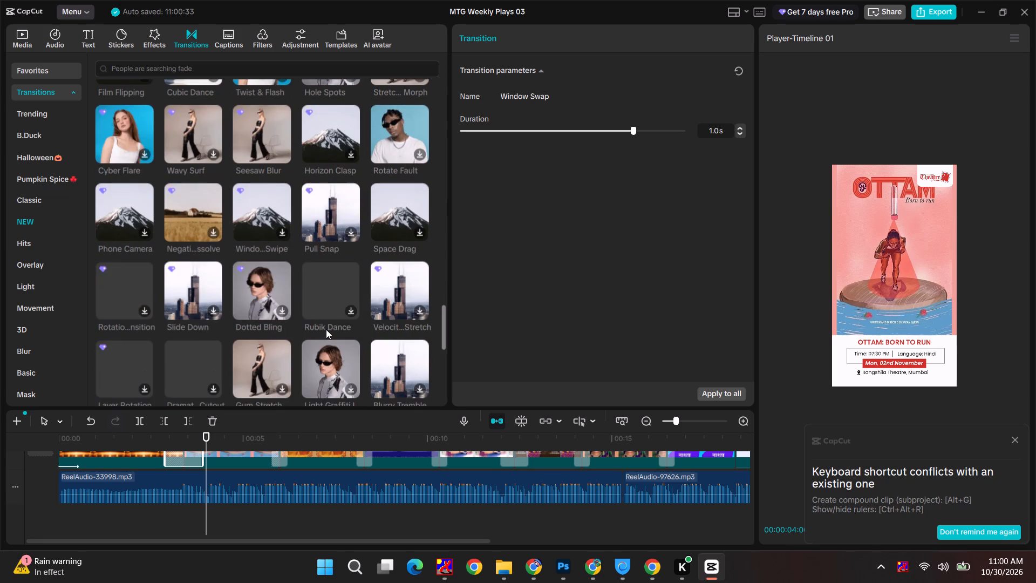
scroll(218, 329, "down", 2)
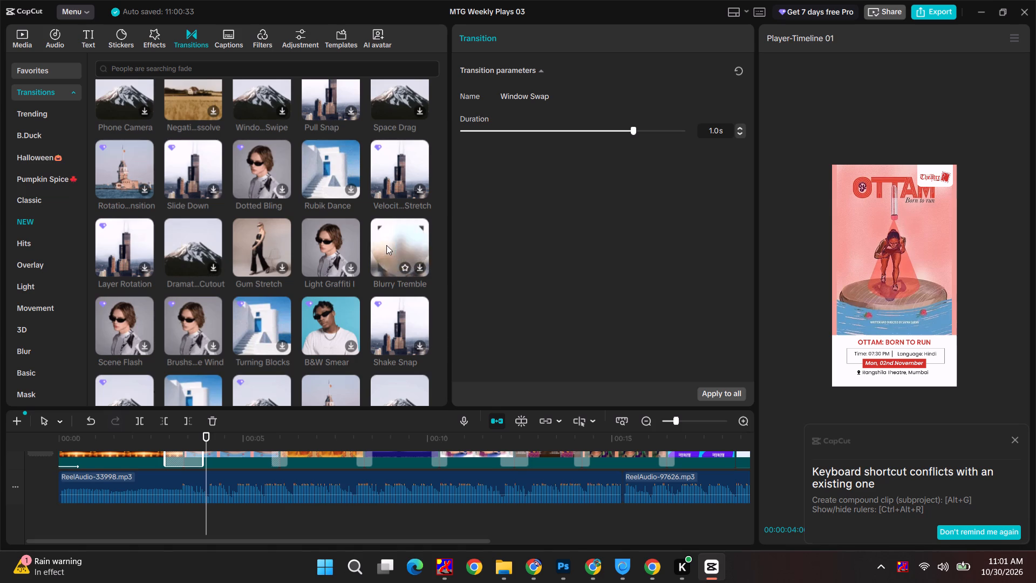
scroll(386, 245, "down", 2)
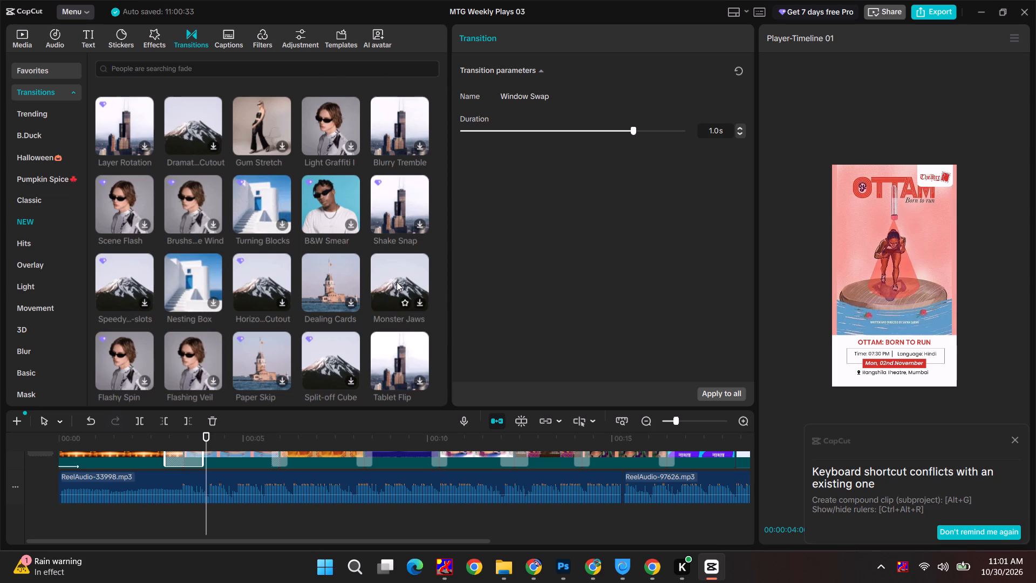
scroll(397, 282, "down", 1)
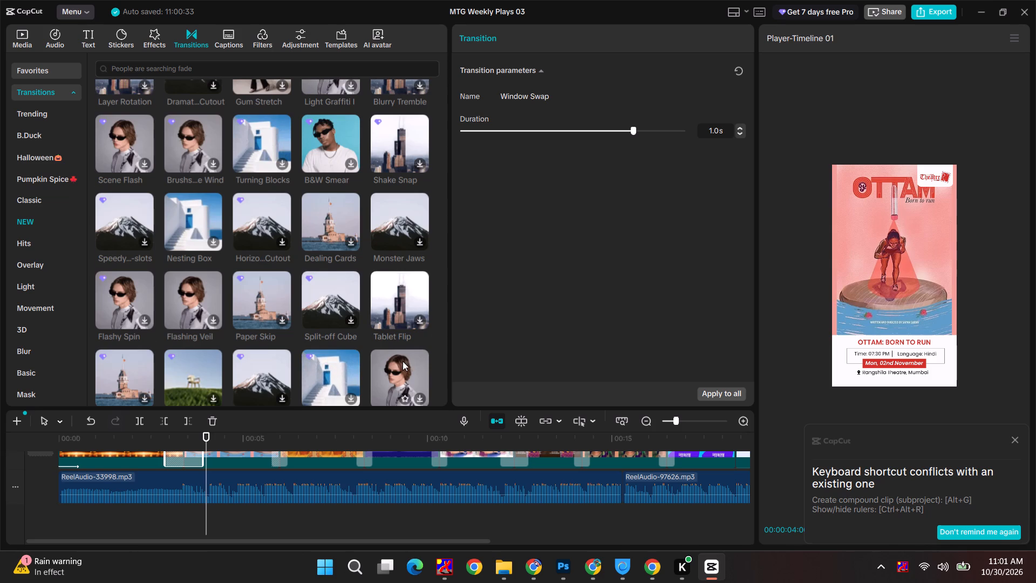
scroll(403, 361, "down", 1)
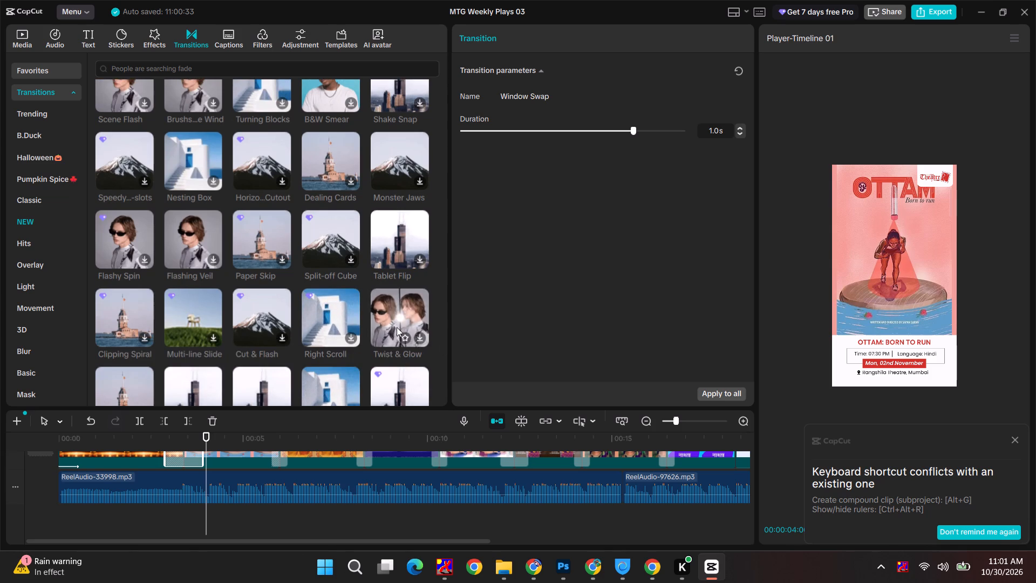
scroll(161, 326, "down", 1)
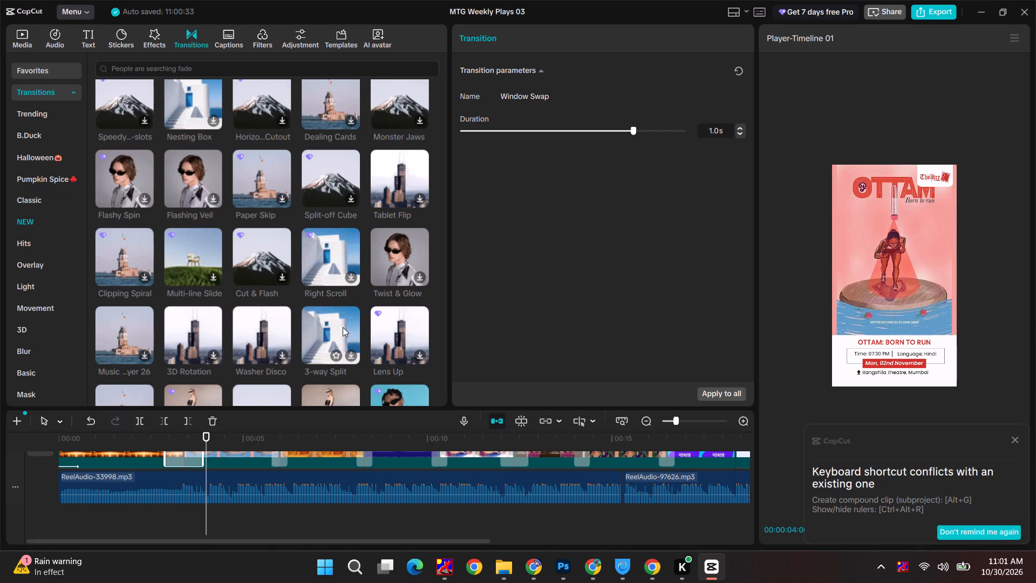
scroll(397, 330, "down", 2)
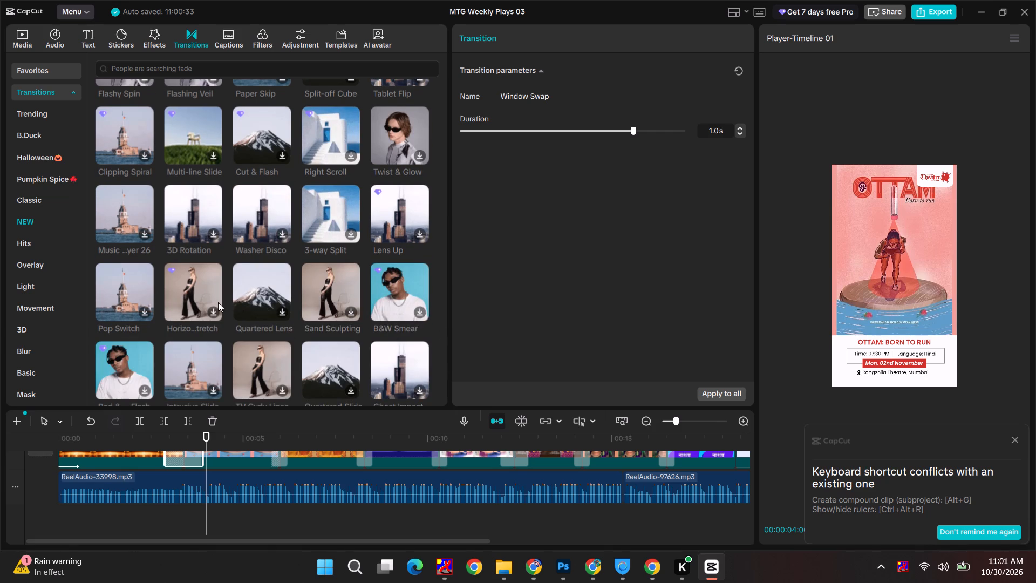
scroll(141, 338, "down", 1)
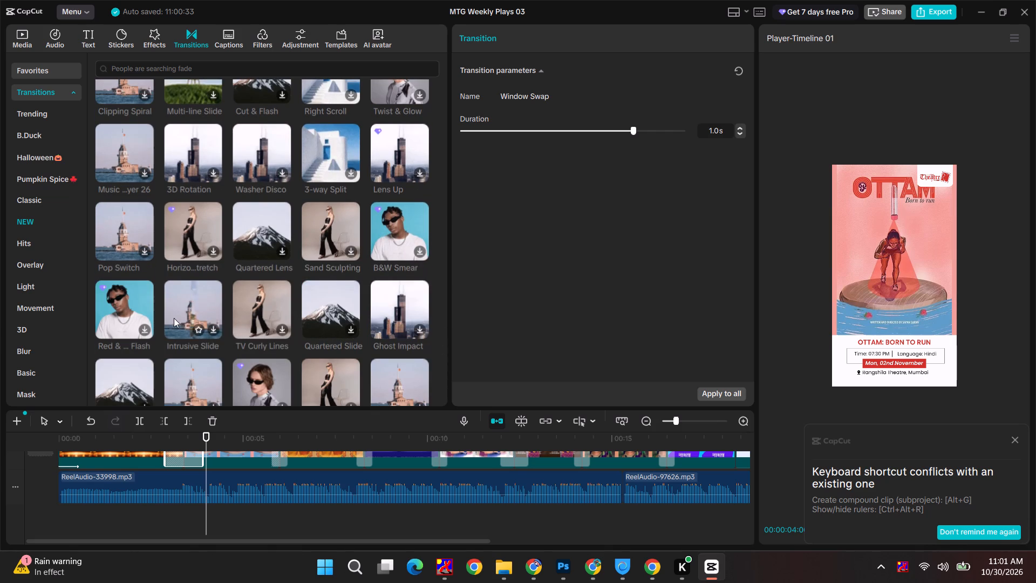
scroll(174, 352, "down", 1)
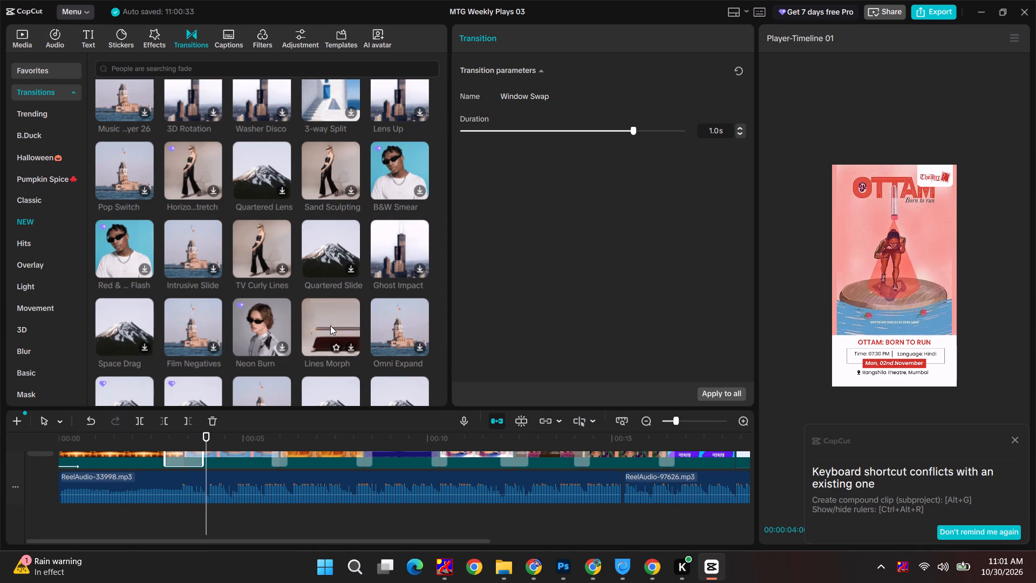
scroll(330, 326, "down", 1)
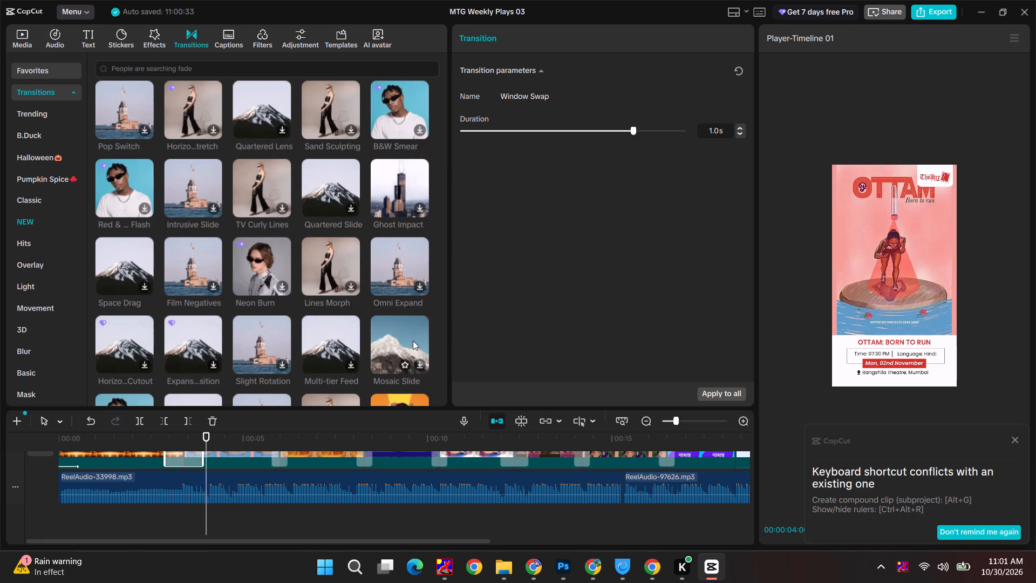
scroll(176, 343, "down", 2)
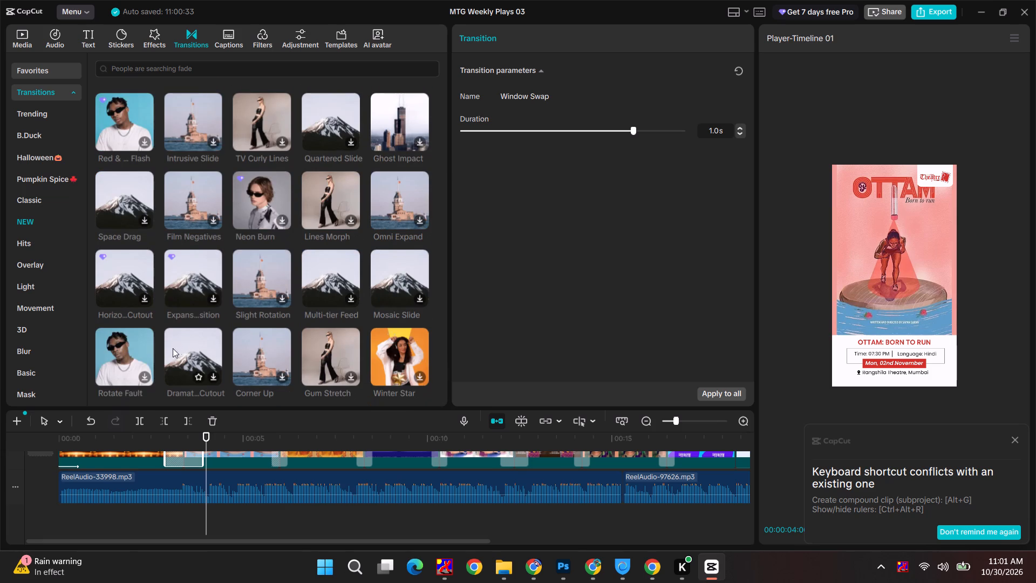
Replace the transition between the title and Ottam posters with Thunderous Impact from the Hits transitions, then play the change.
scroll(270, 347, "down", 2)
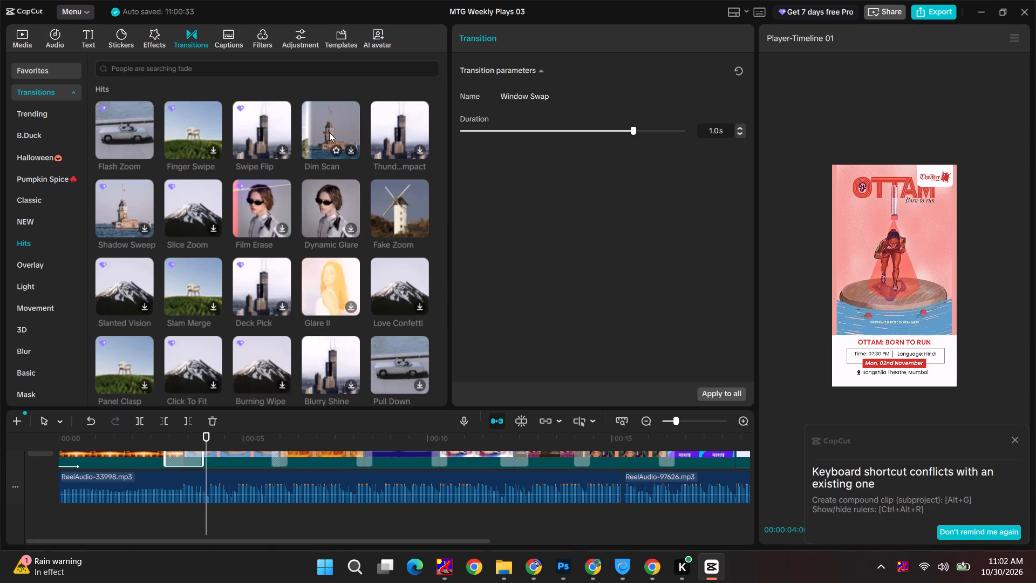
left_click_drag(403, 131, 170, 452)
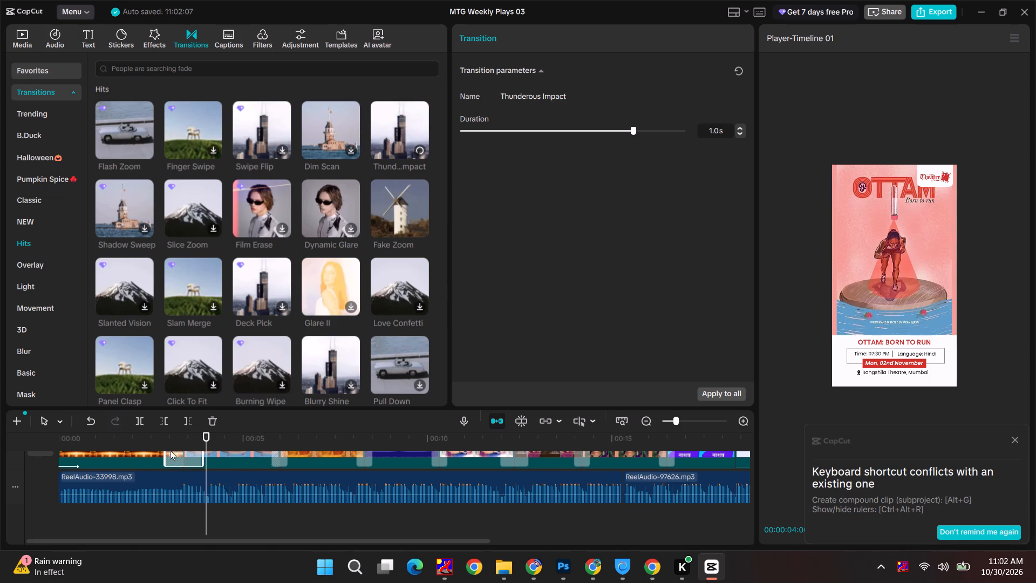
left_click(163, 437)
key("space")
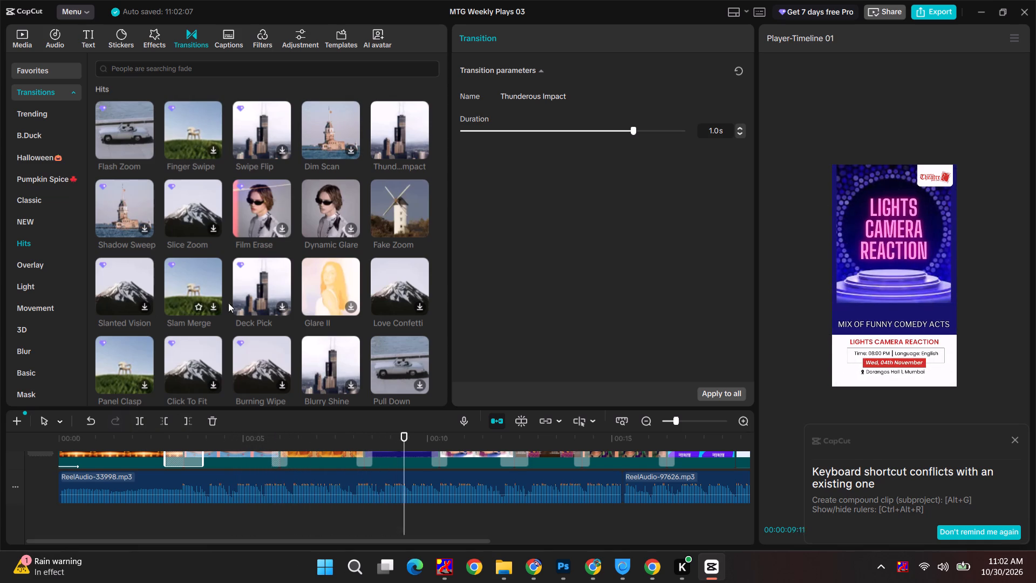
Return the playhead to just before the title–Ottam transition and examine the remaining Hits transitions for an alternative.
left_click(117, 446)
scroll(268, 323, "down", 1)
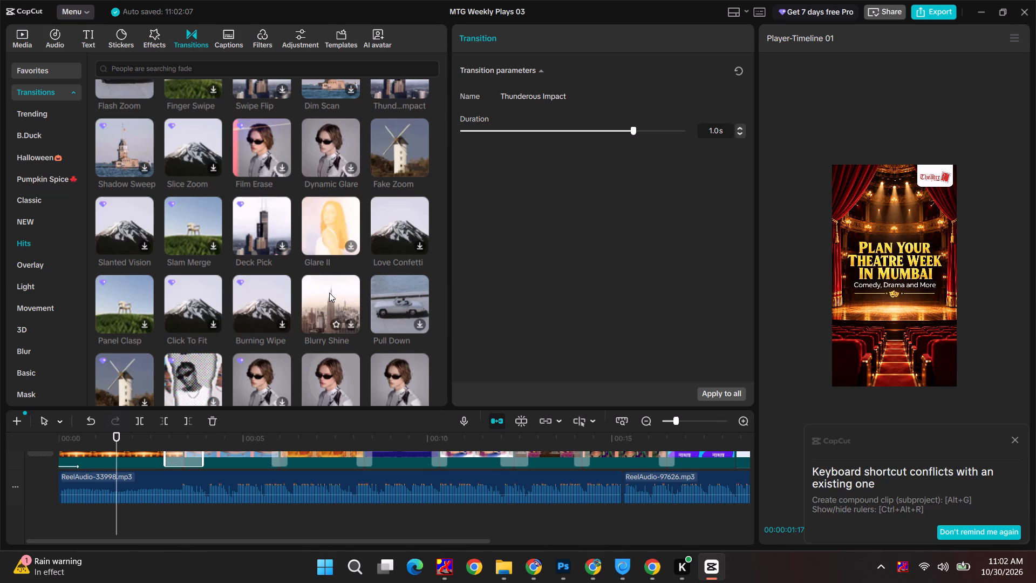
scroll(329, 293, "down", 1)
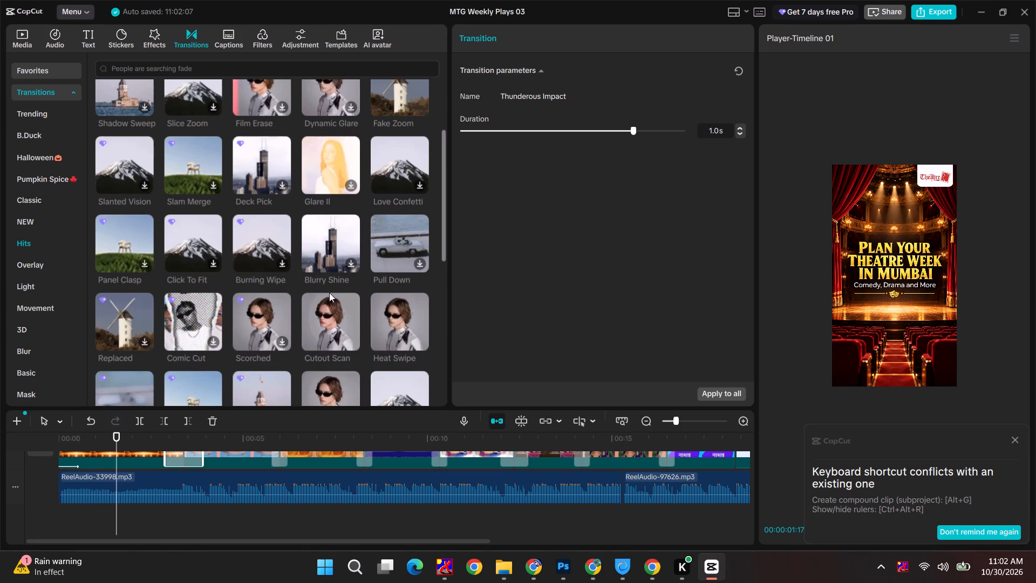
scroll(329, 293, "down", 3)
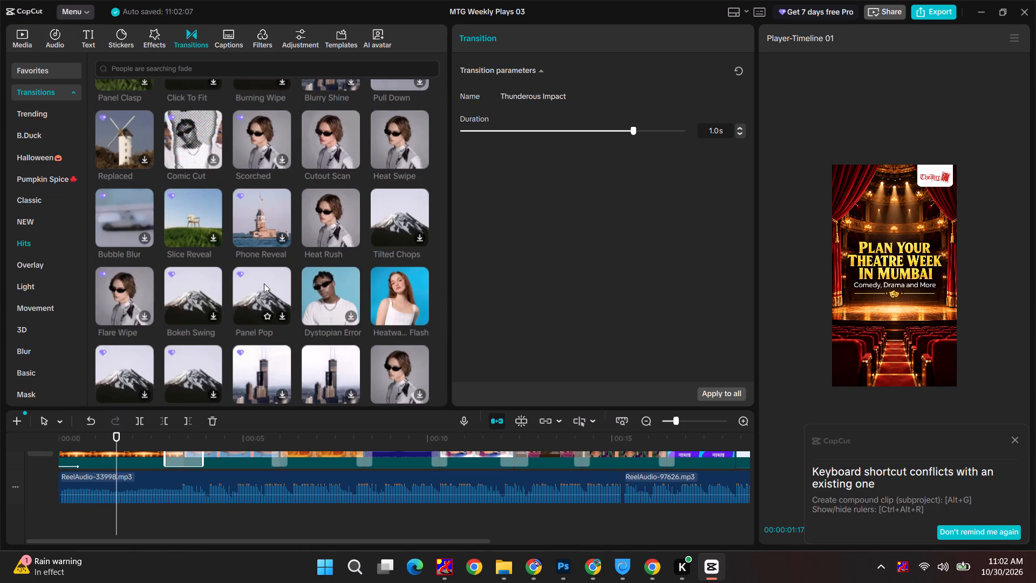
scroll(375, 284, "down", 2)
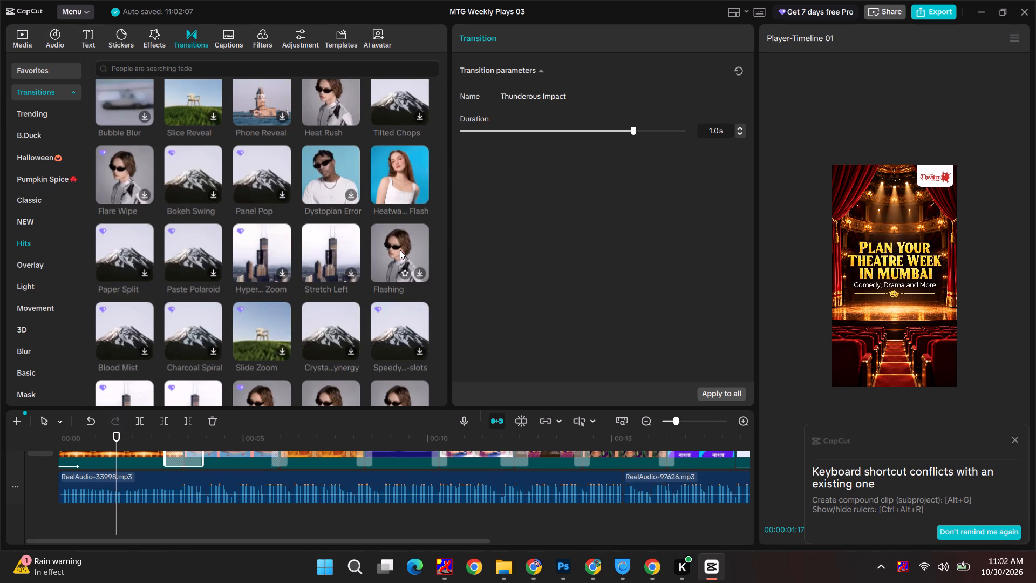
scroll(260, 328, "down", 1)
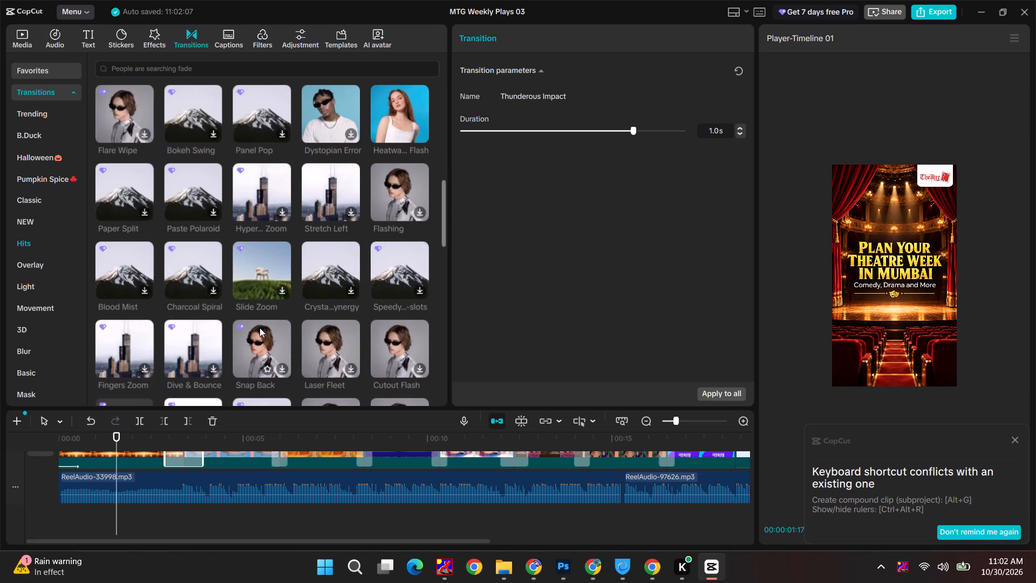
scroll(289, 331, "down", 1)
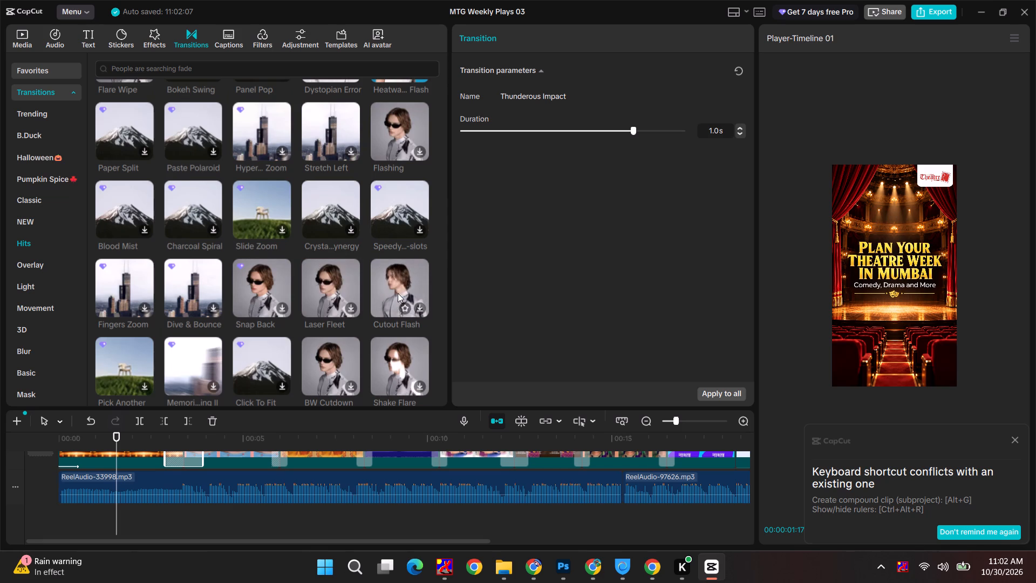
scroll(398, 293, "down", 2)
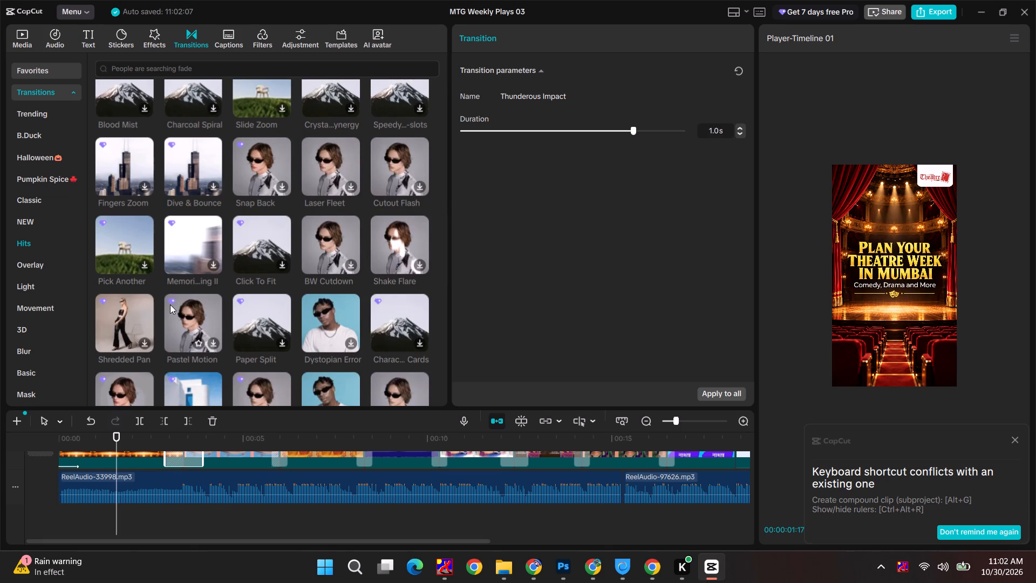
scroll(328, 307, "down", 2)
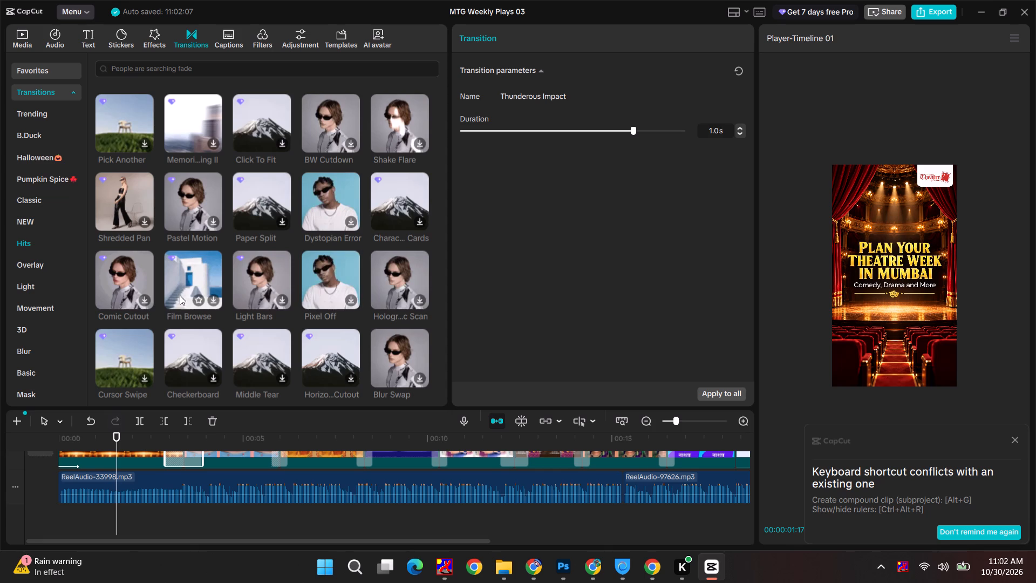
scroll(163, 291, "down", 1)
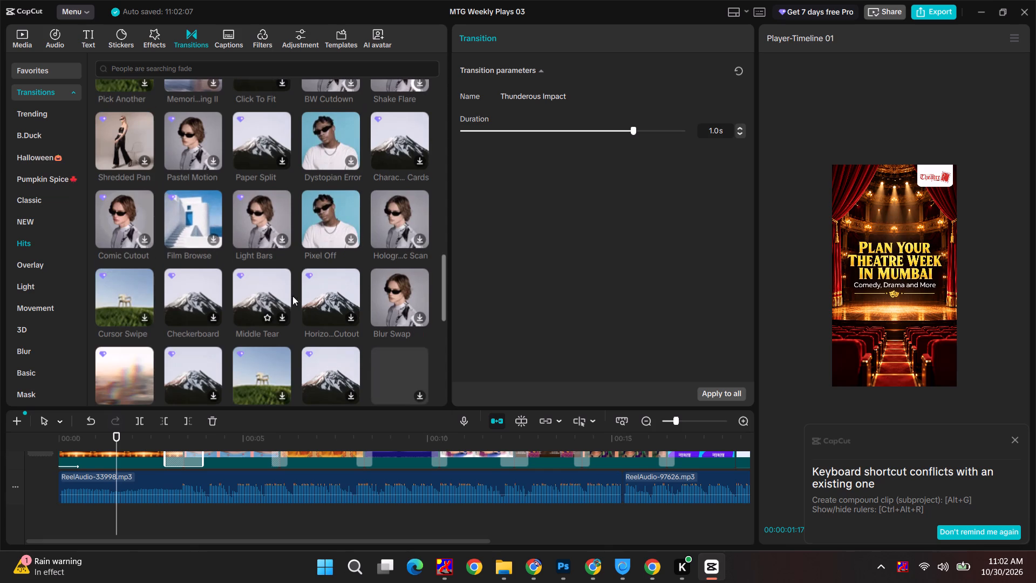
scroll(268, 297, "down", 1)
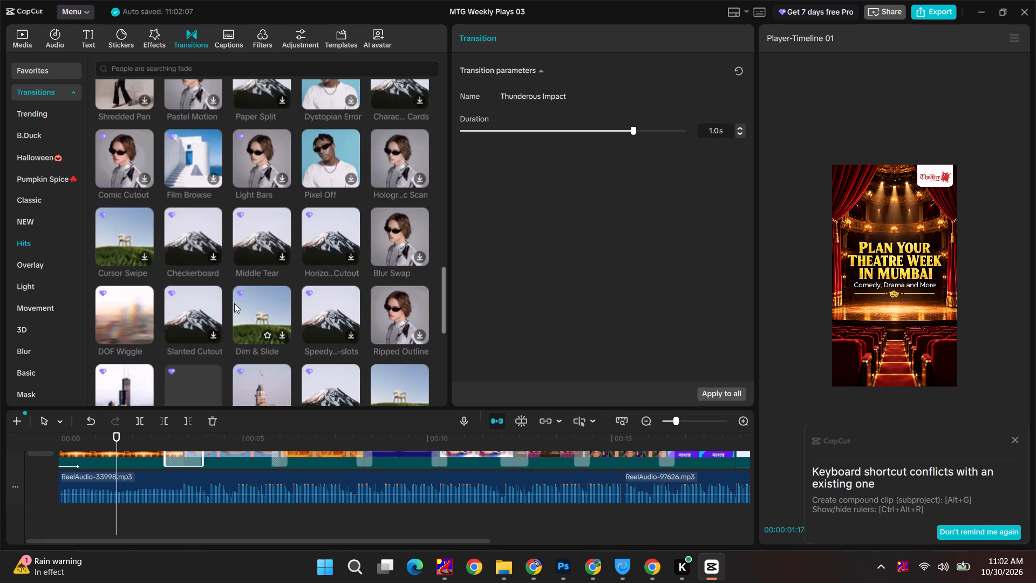
scroll(346, 290, "down", 2)
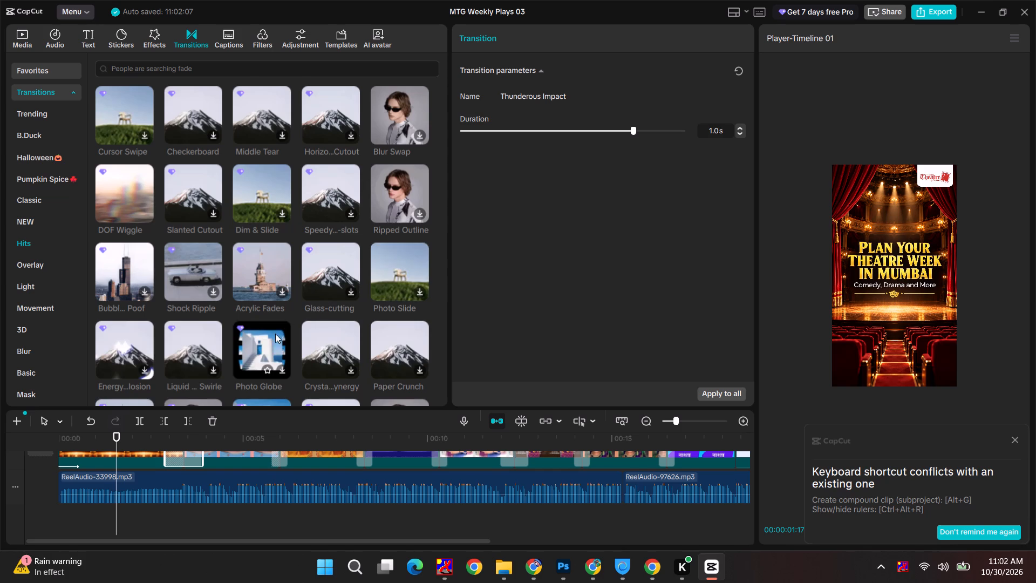
scroll(275, 334, "down", 1)
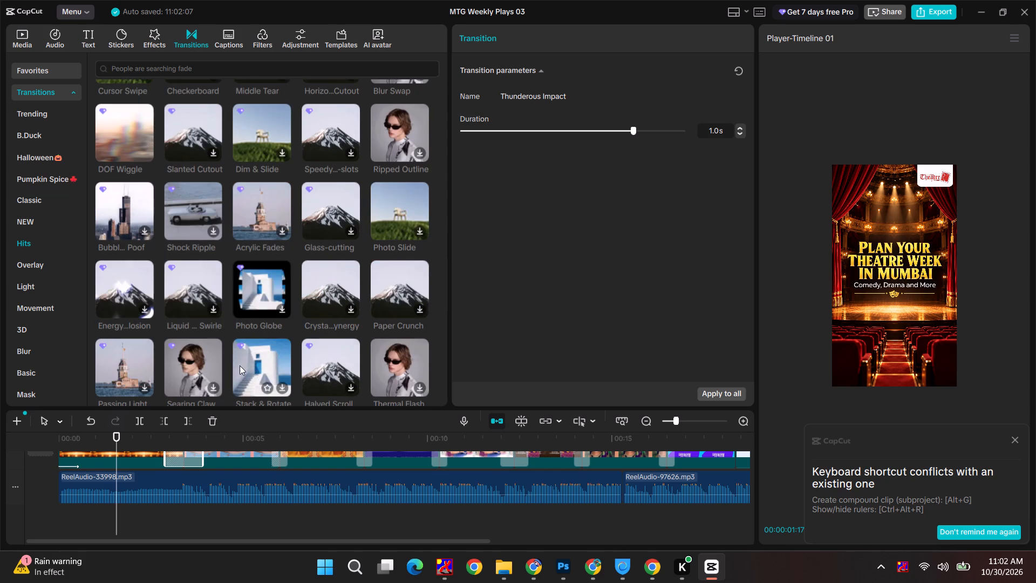
scroll(240, 365, "down", 2)
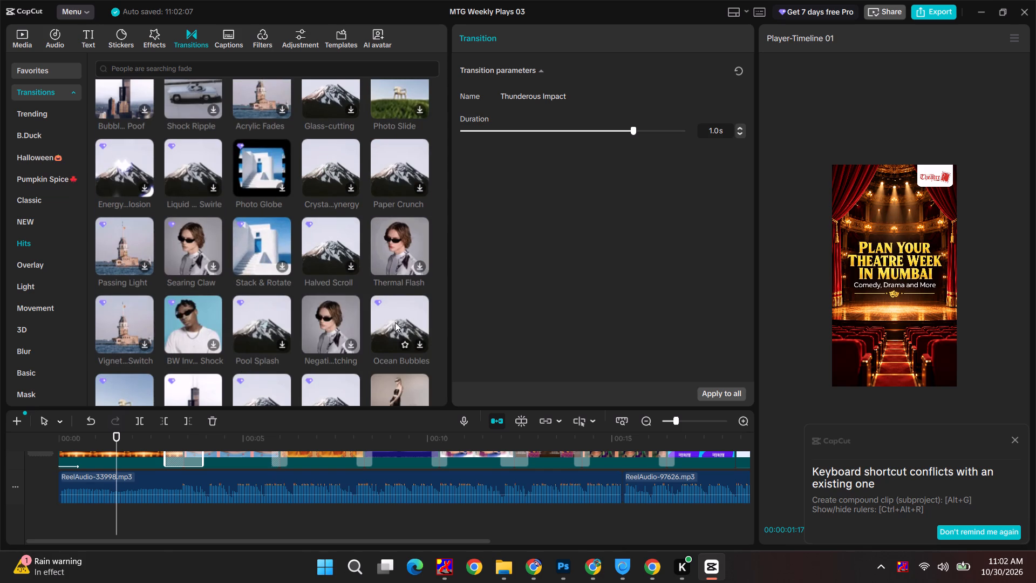
scroll(395, 322, "down", 2)
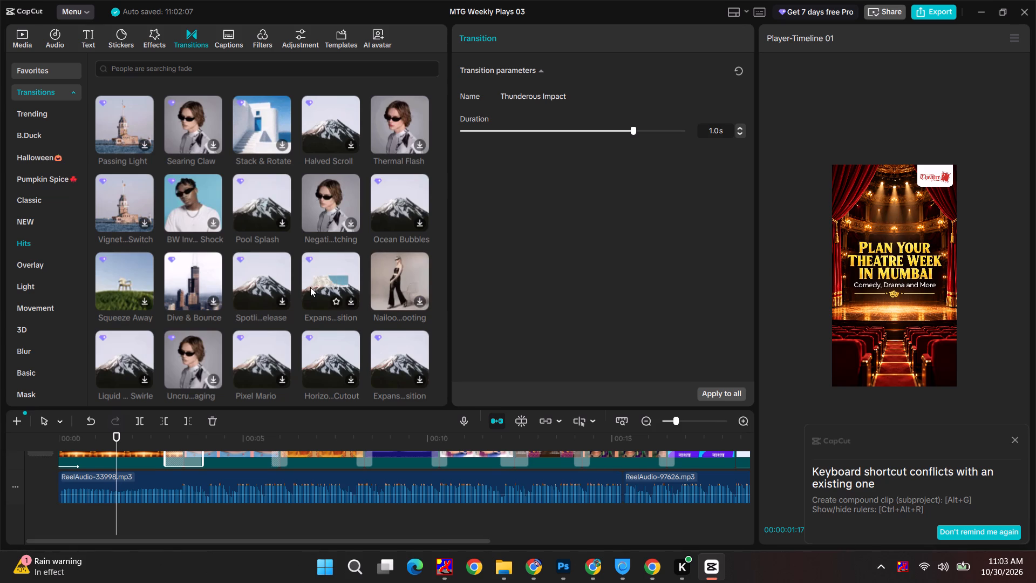
scroll(118, 423, "down", 1)
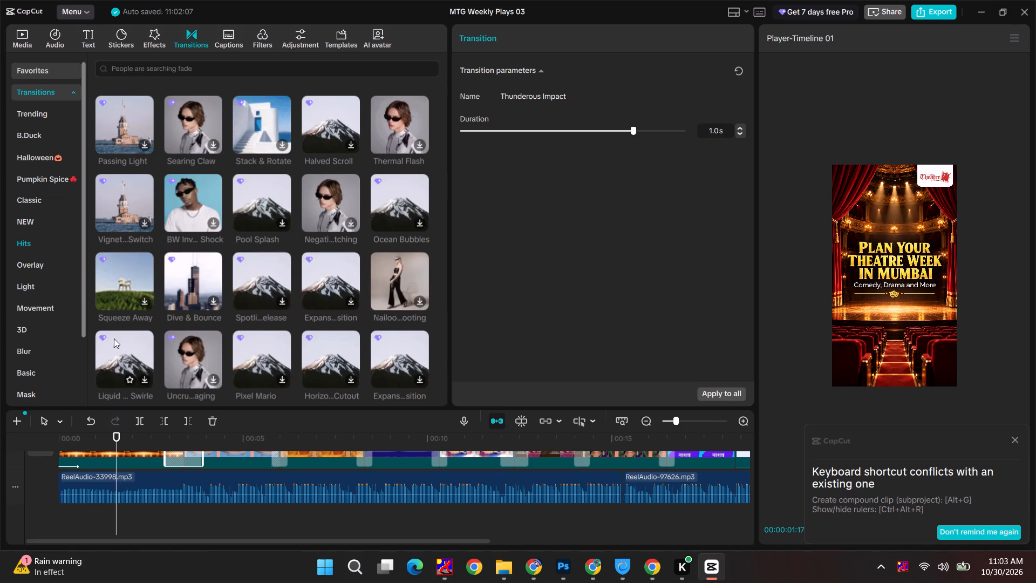
scroll(119, 340, "down", 1)
scroll(256, 302, "down", 1)
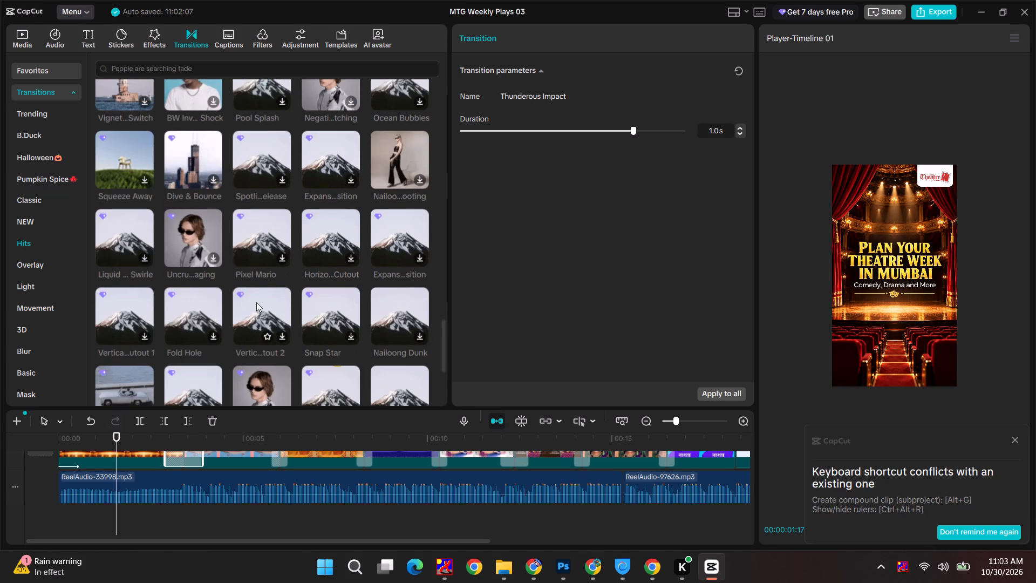
scroll(256, 302, "down", 3)
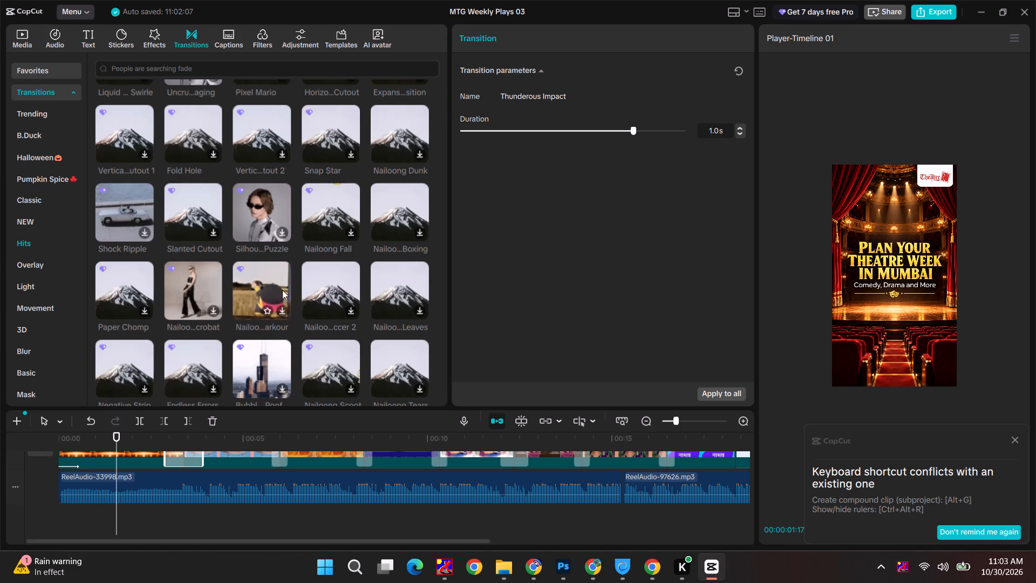
scroll(385, 288, "down", 2)
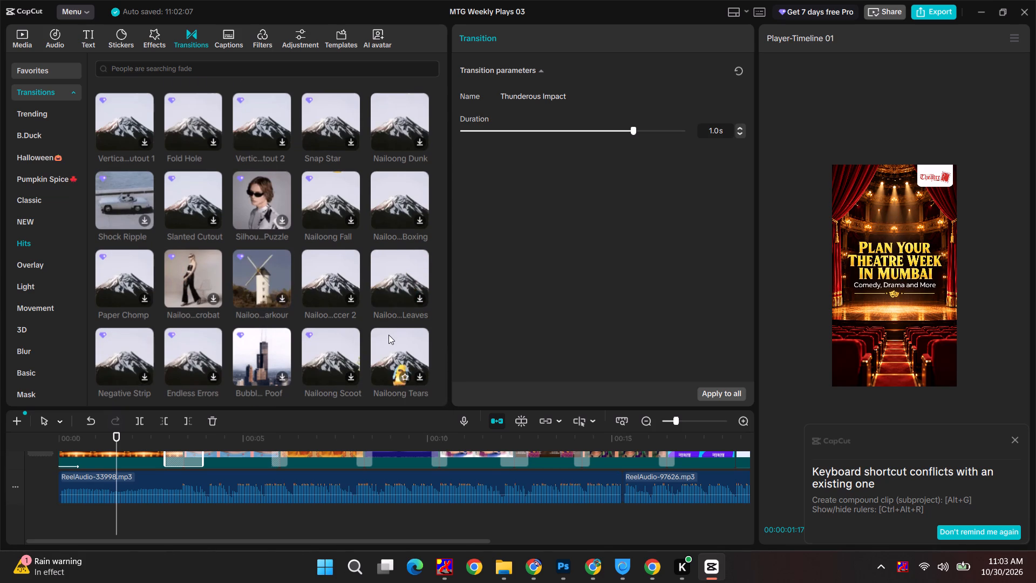
scroll(388, 335, "down", 2)
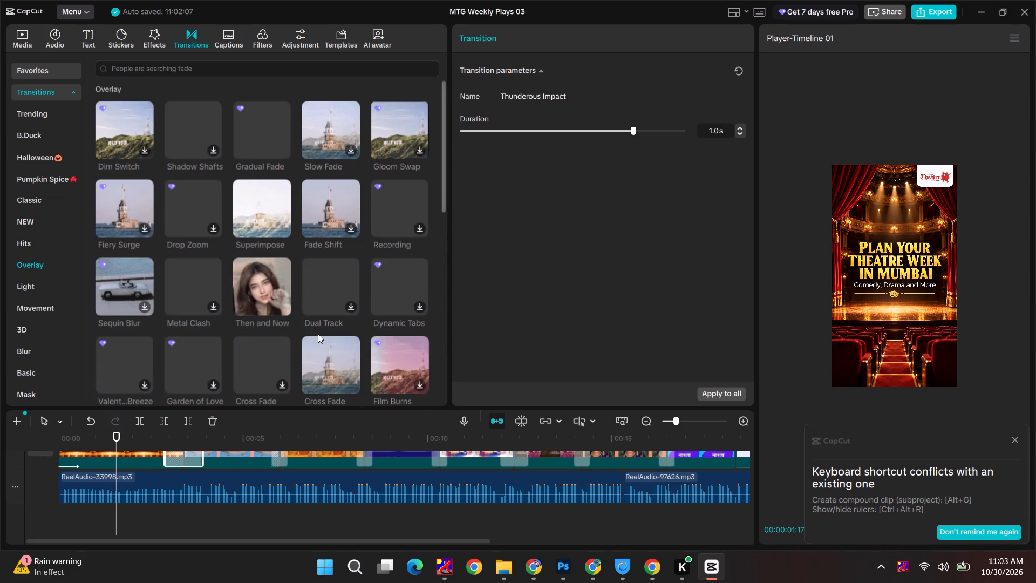
Replace the transition between the title and Ottam posters with Cross Fade from the Overlay transitions.
scroll(318, 334, "down", 4)
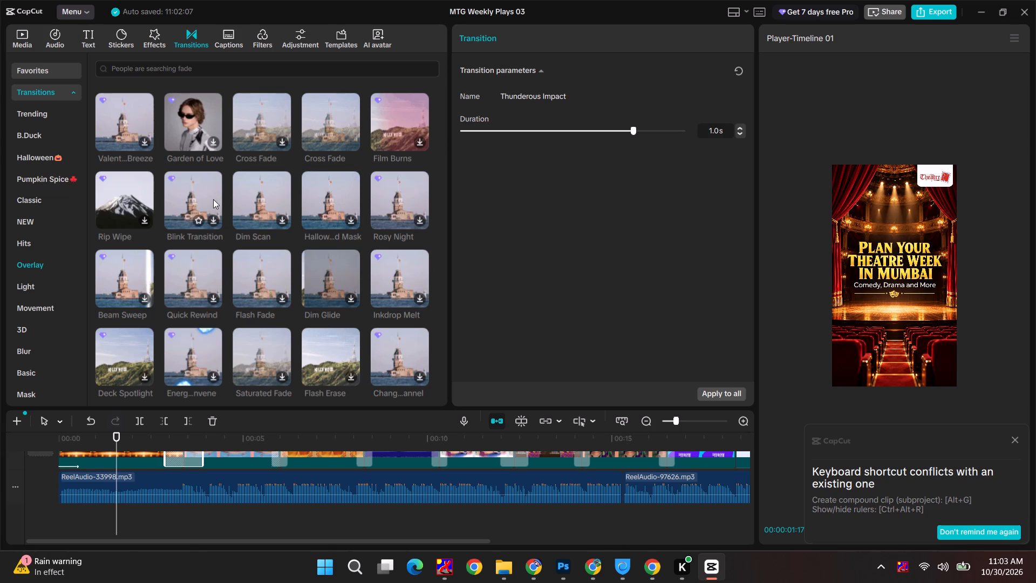
scroll(214, 222, "down", 2)
scroll(242, 282, "down", 1)
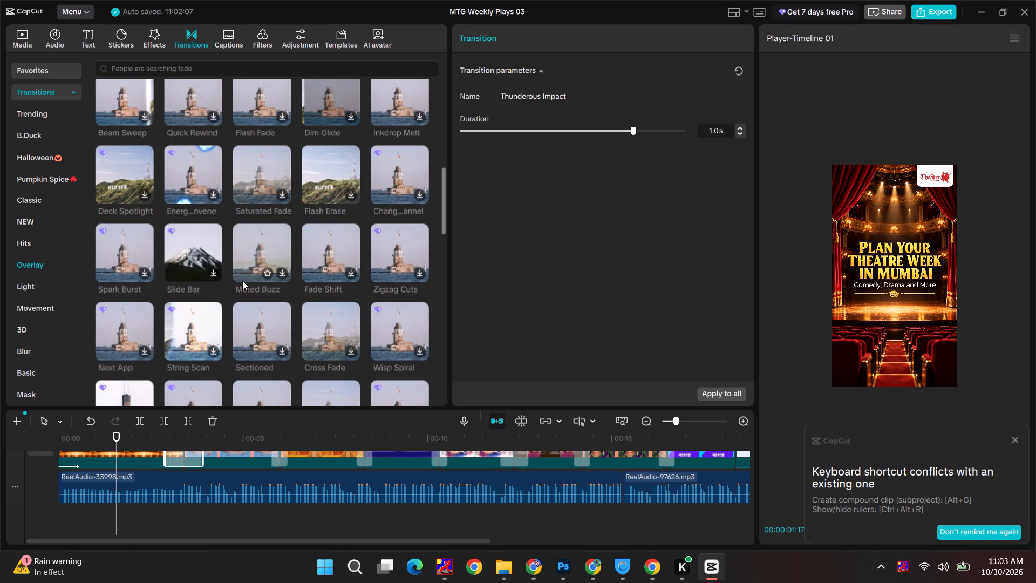
scroll(338, 308, "down", 2)
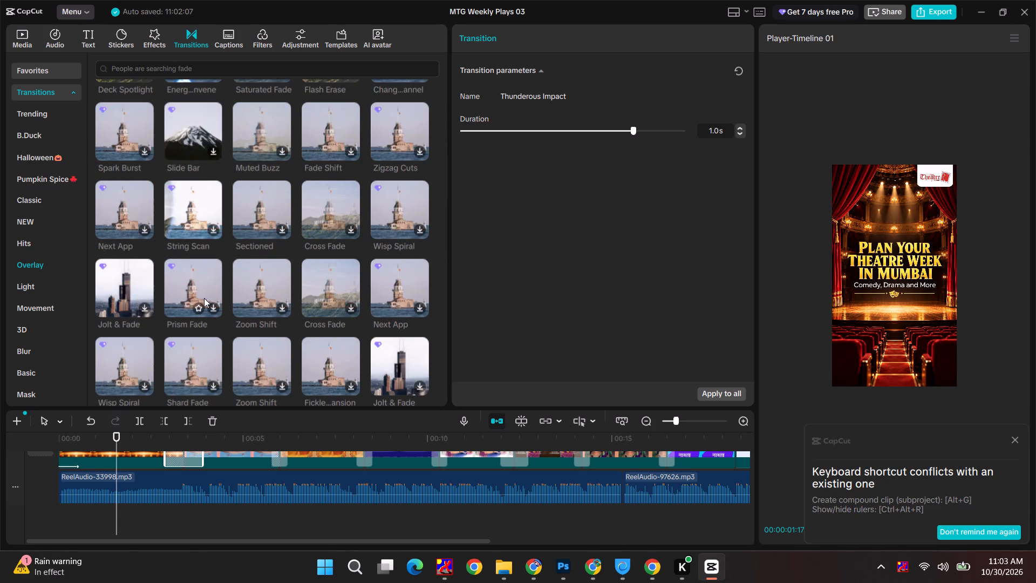
scroll(204, 298, "down", 1)
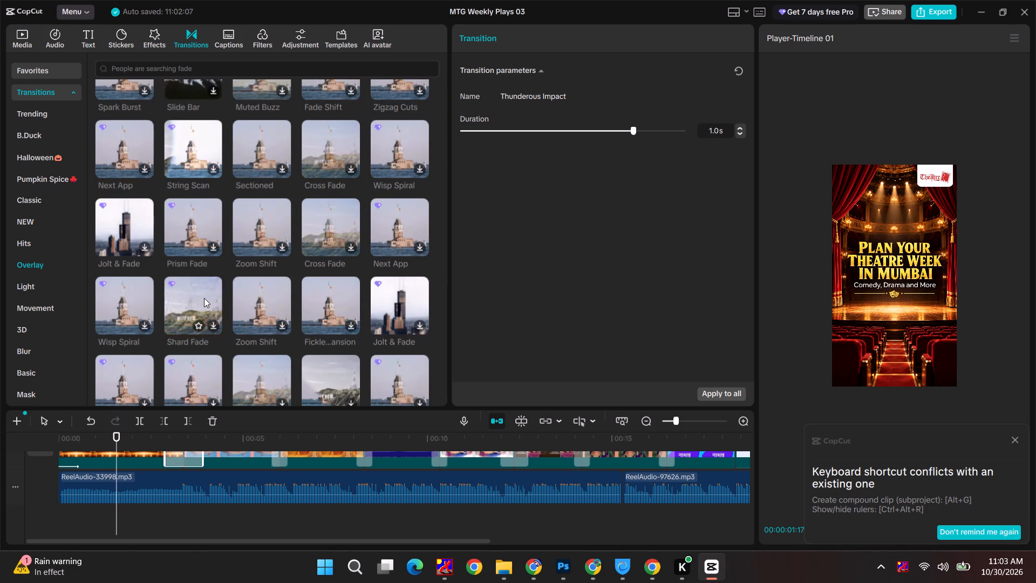
scroll(204, 298, "down", 4)
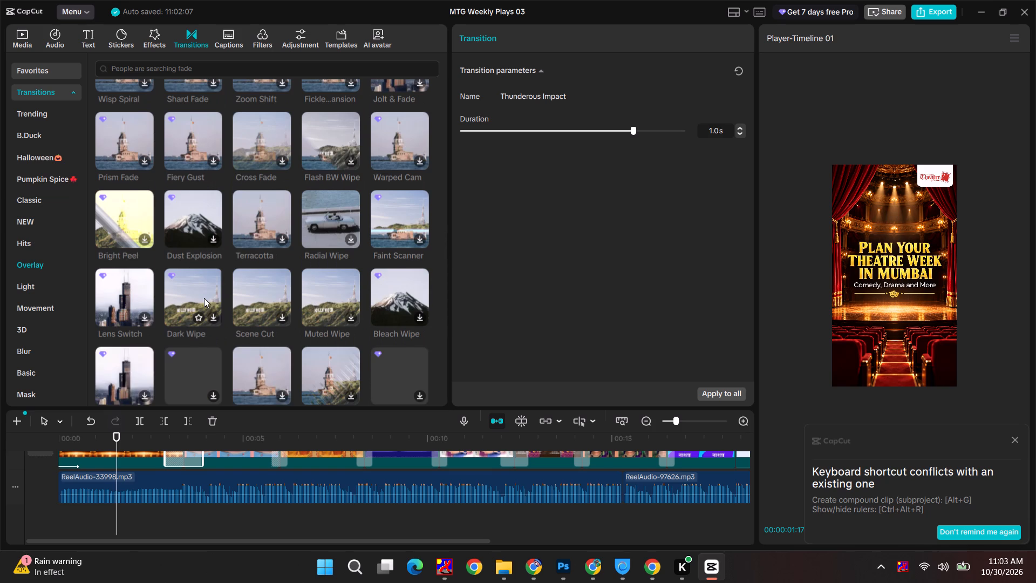
scroll(204, 298, "down", 3)
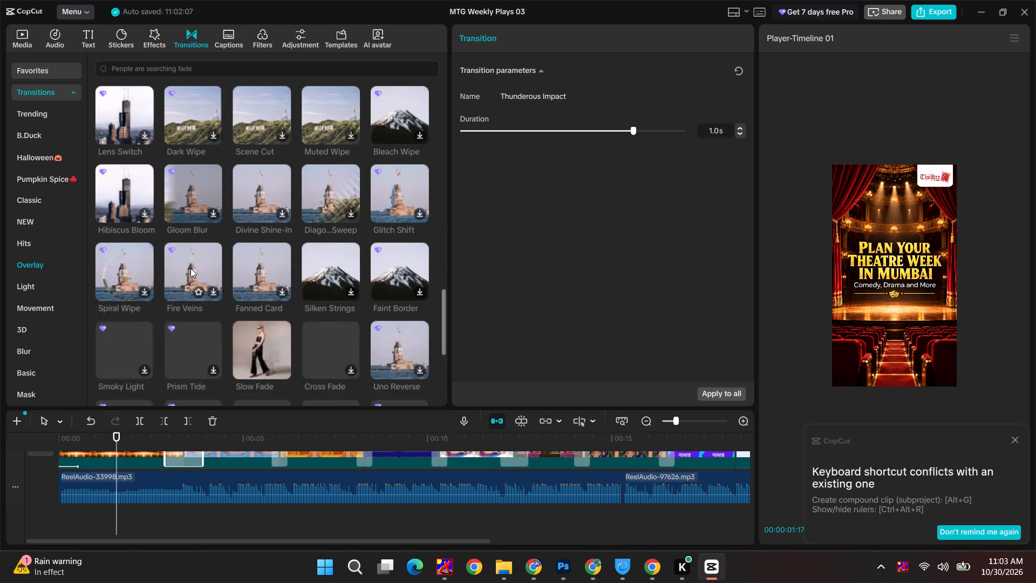
scroll(274, 268, "down", 1)
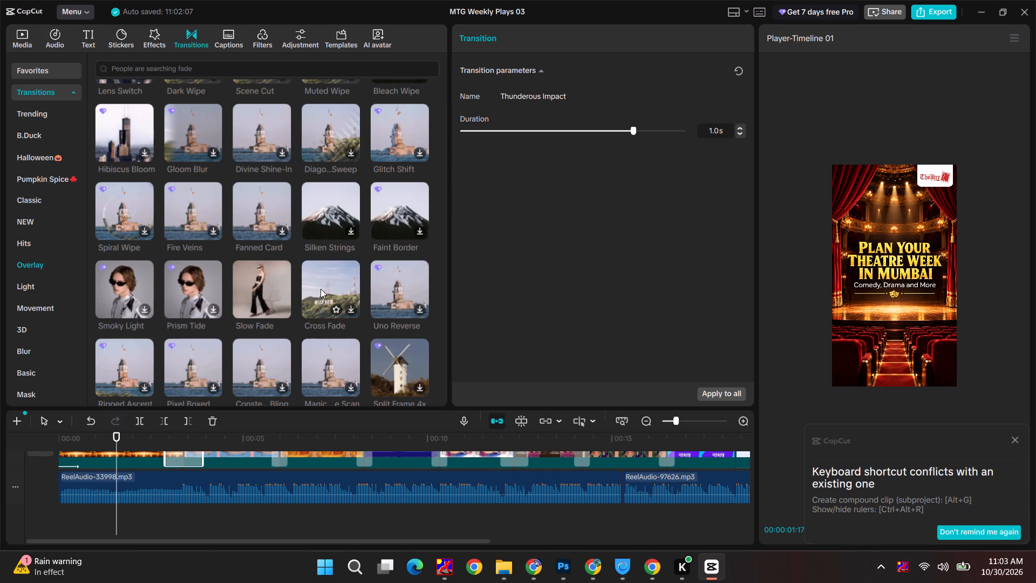
left_click_drag(321, 289, 168, 460)
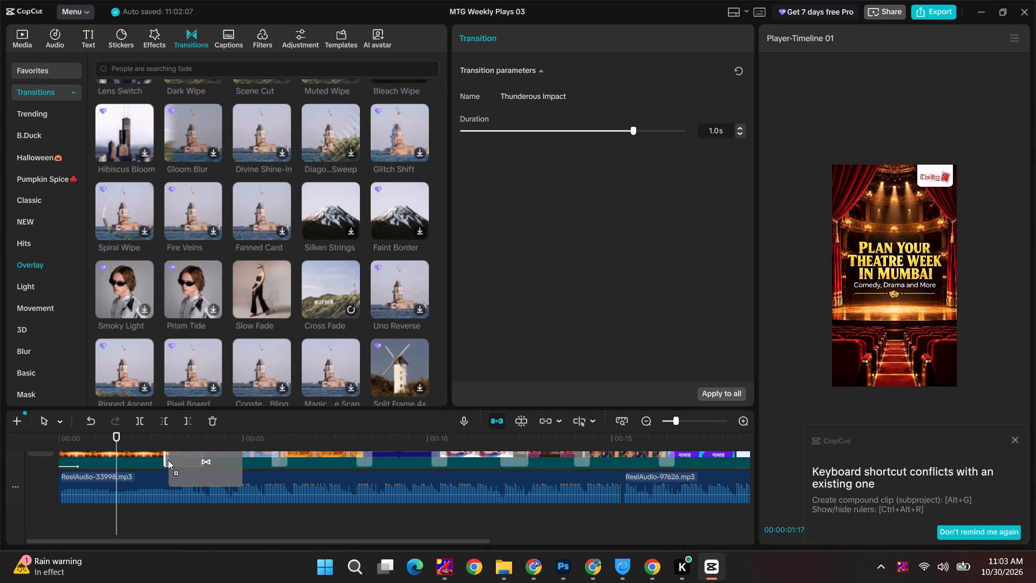
left_click_drag(168, 460, 167, 459)
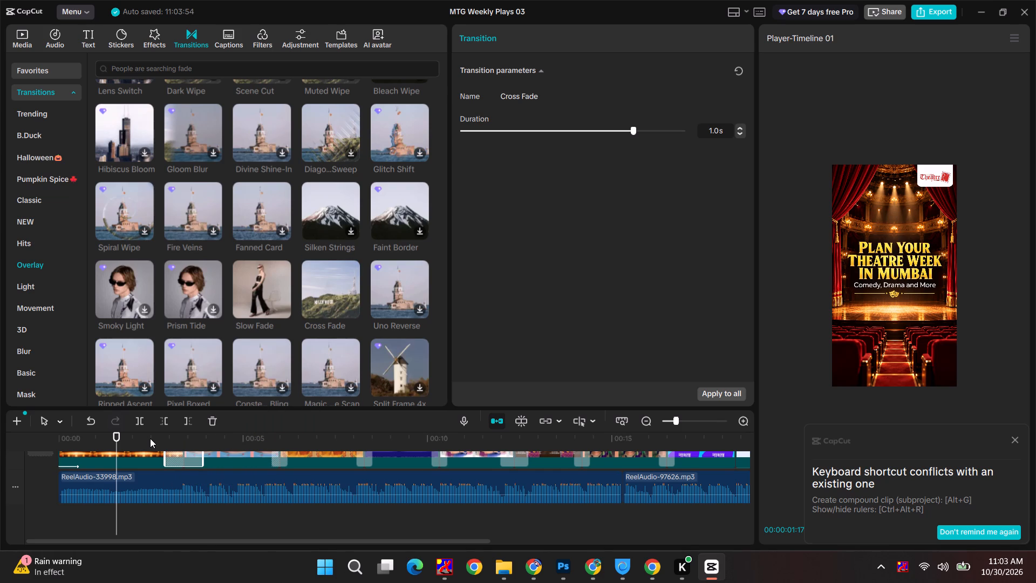
Play the video from the title poster through to the closing logo while examining further Overlay transitions.
key("space")
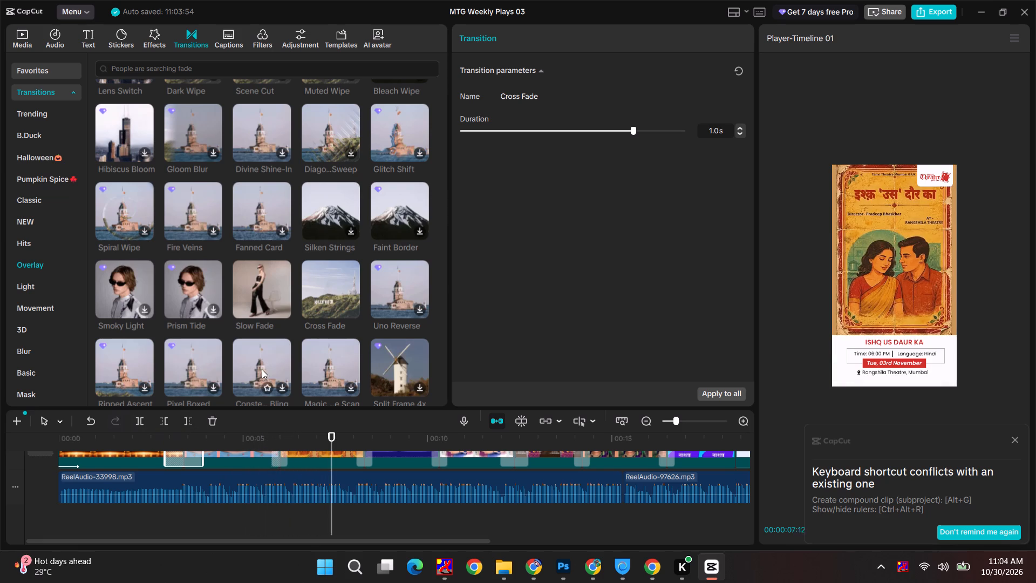
scroll(262, 369, "down", 1)
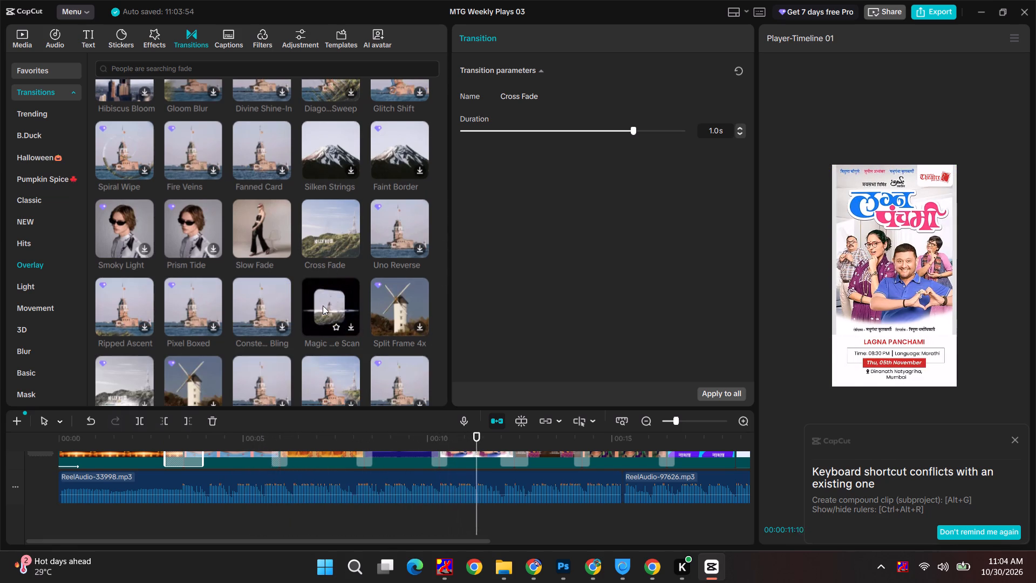
scroll(210, 392, "down", 1)
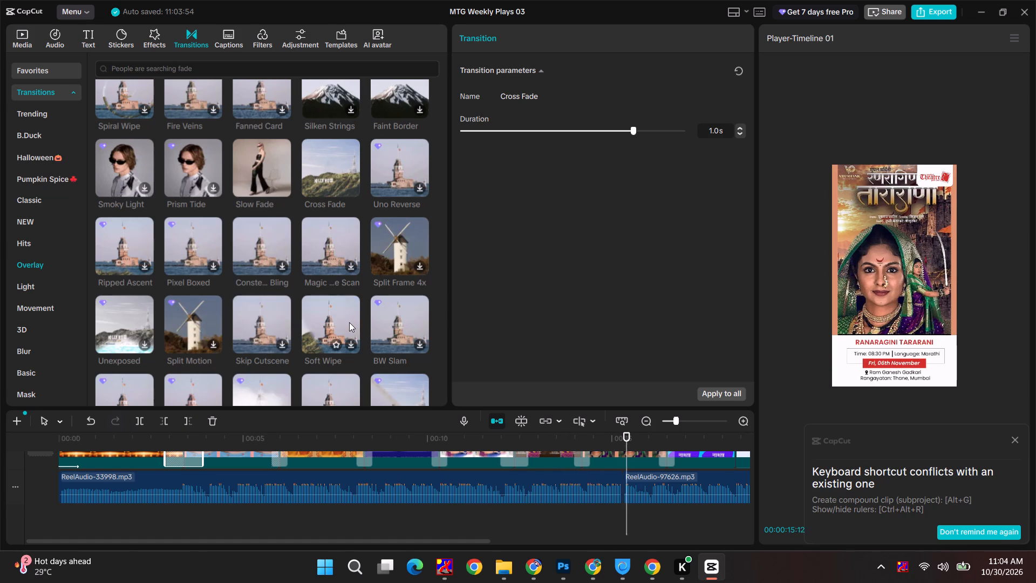
scroll(406, 324, "down", 2)
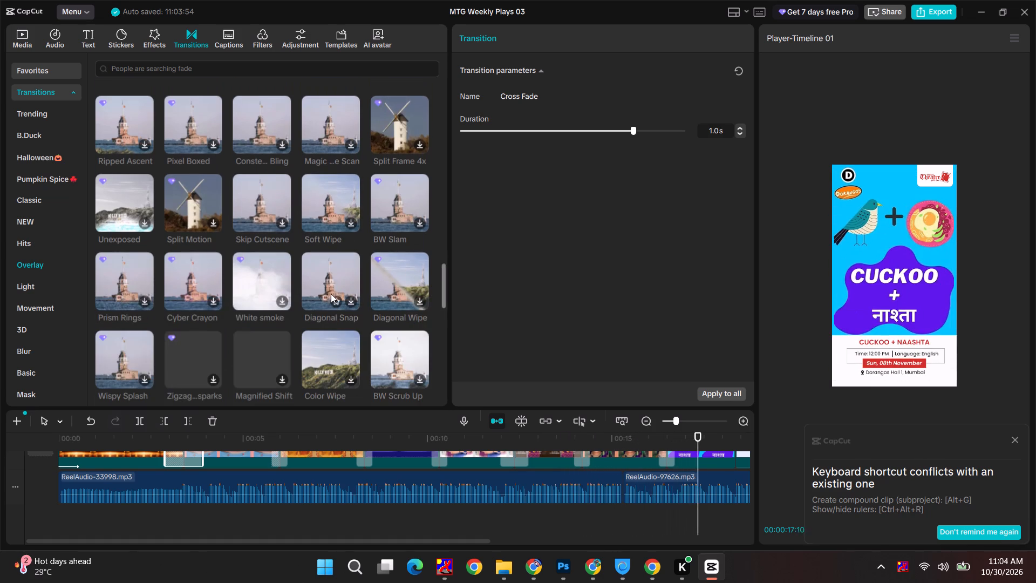
scroll(229, 309, "down", 1)
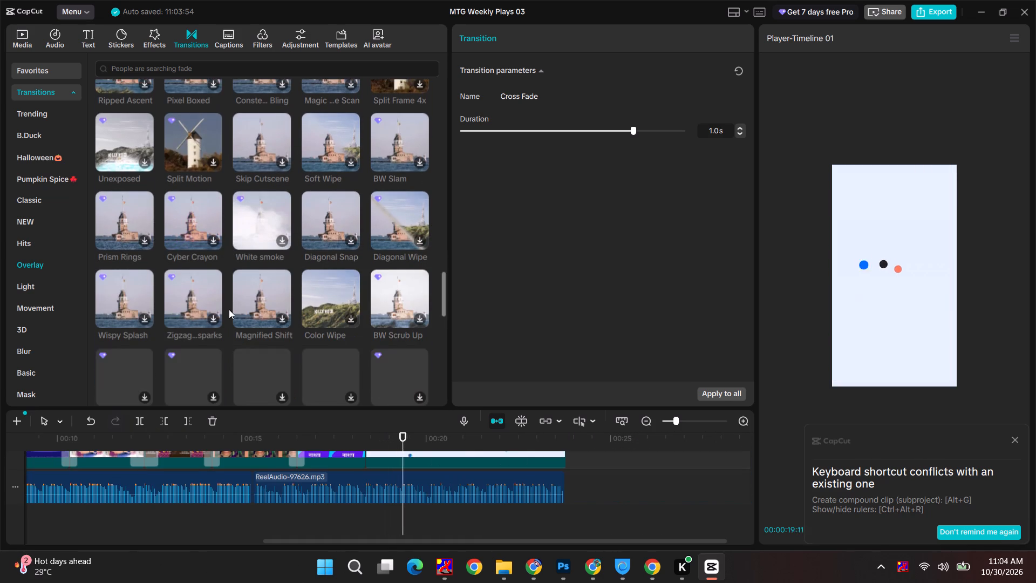
scroll(312, 295, "down", 2)
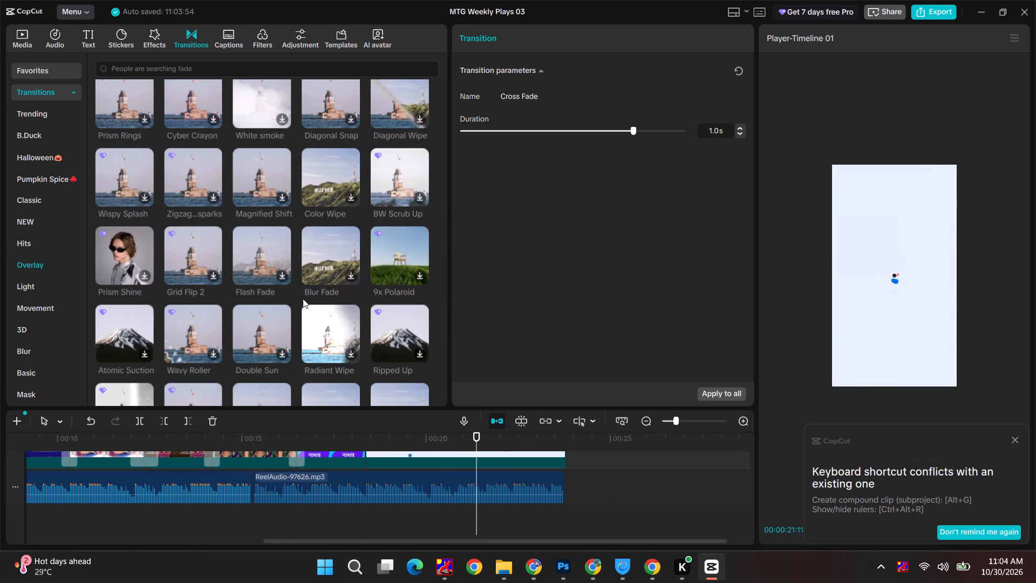
scroll(339, 330, "down", 1)
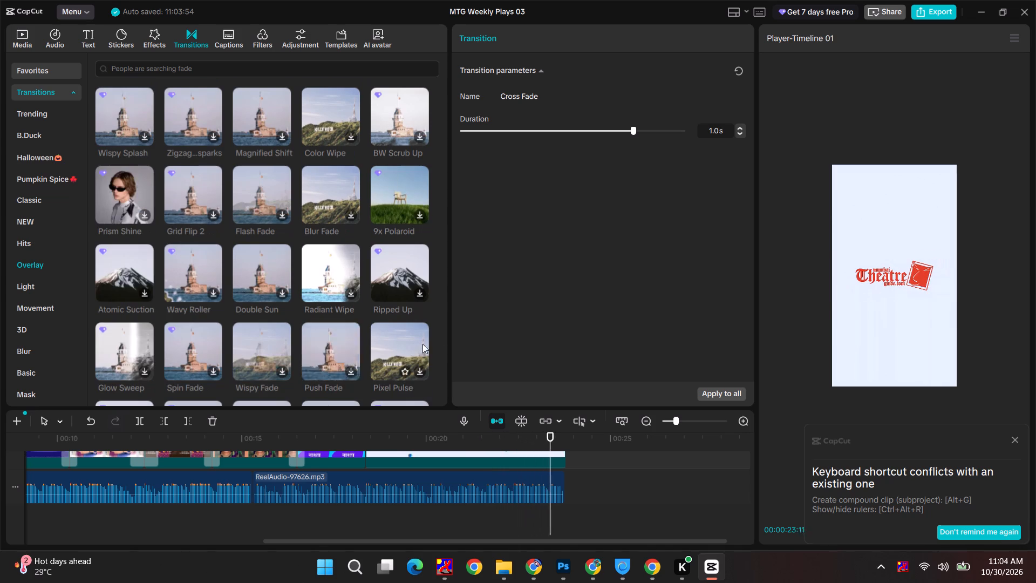
Set a 1.4 s fade out on the ReelAudio-97626.mp3 clip at the end of the video.
left_click(515, 490)
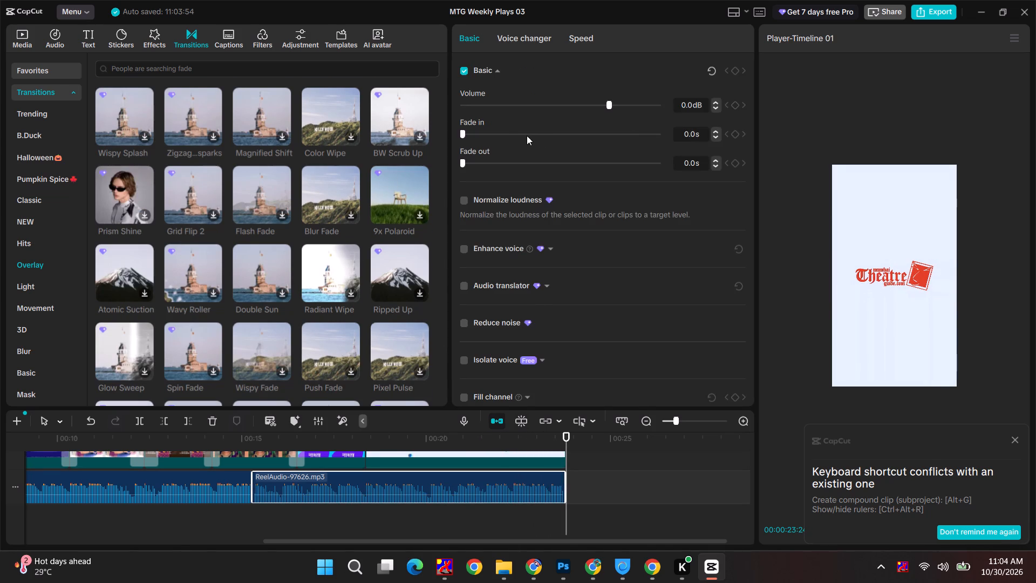
left_click_drag(466, 161, 506, 172)
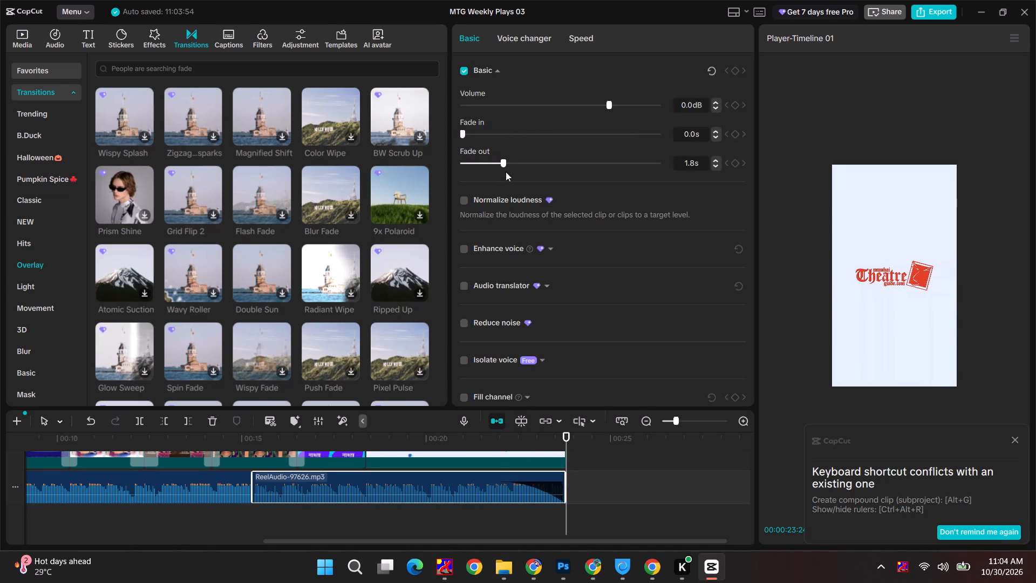
left_click_drag(506, 172, 495, 171)
Replace the transition between the title and Ottam posters with Push Fade from the Overlay transitions, then play the change.
scroll(336, 315, "down", 1)
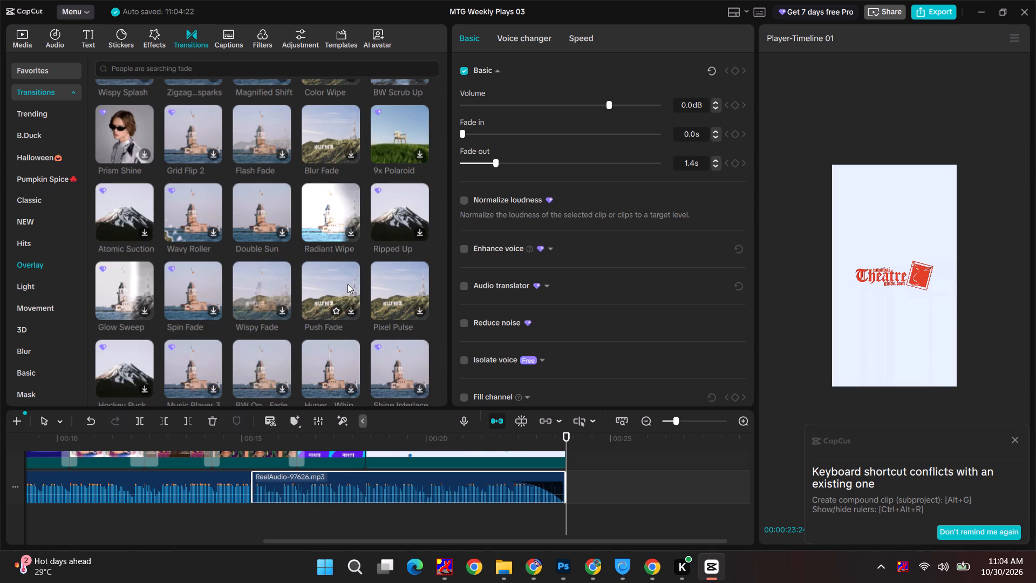
left_click_drag(568, 436, 0, 421)
left_click_drag(340, 291, 174, 469)
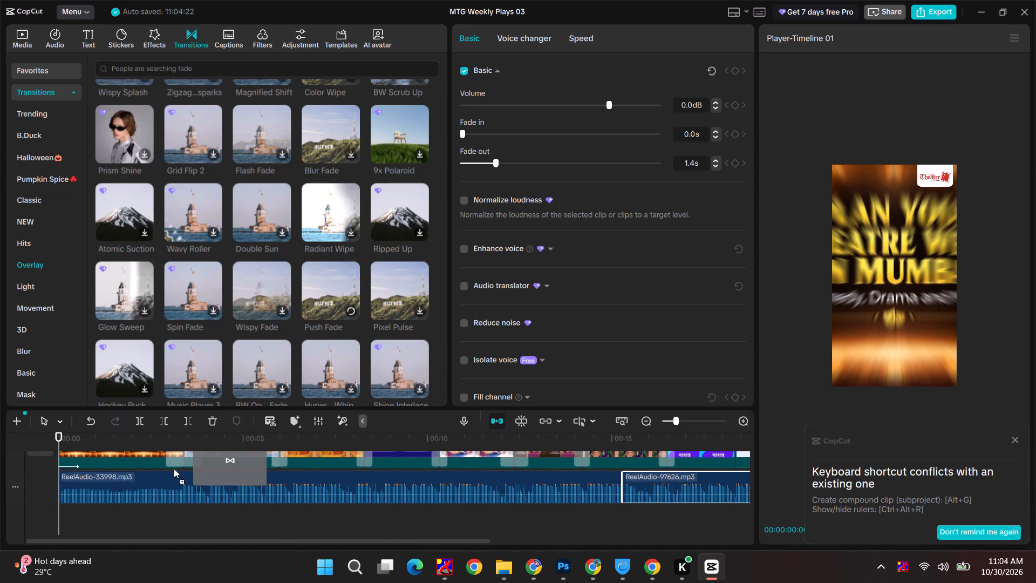
left_click_drag(174, 469, 173, 453)
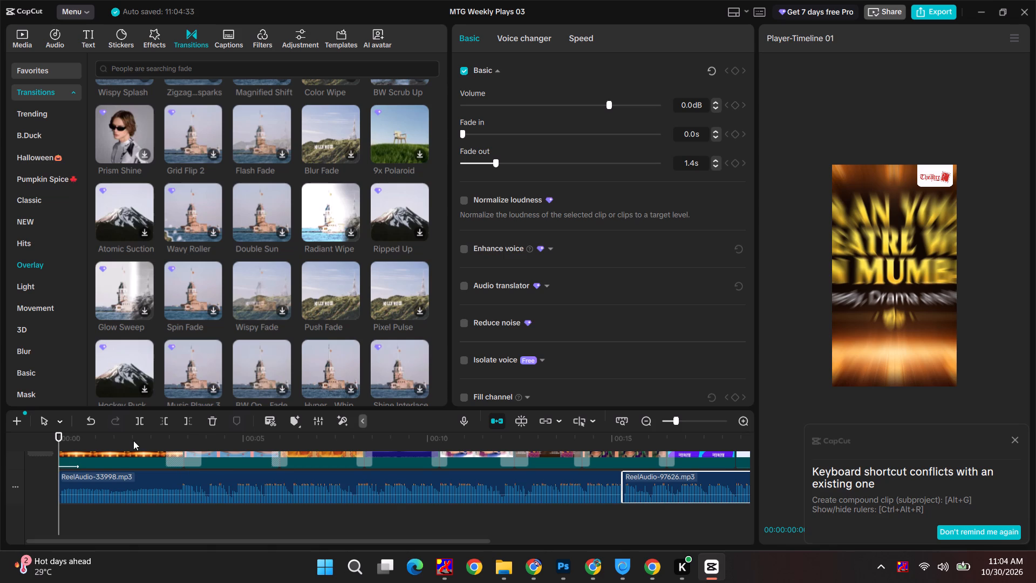
key("space")
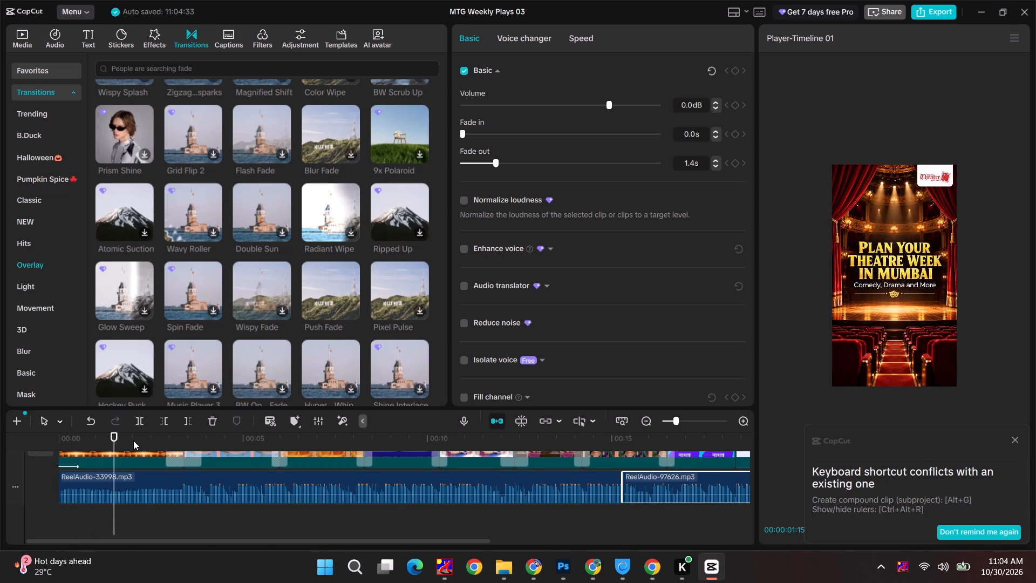
triple_click(133, 440)
left_click(133, 440)
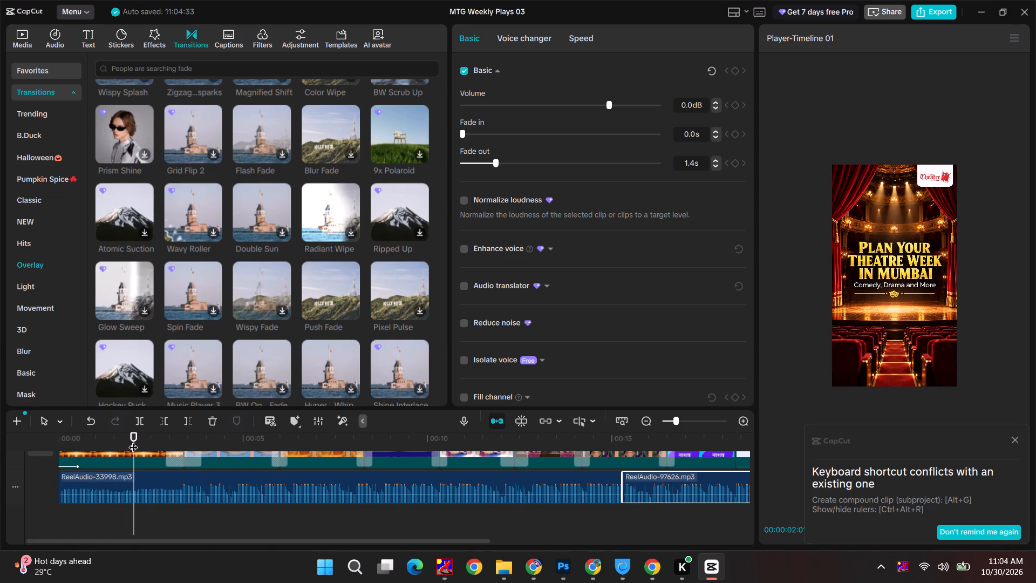
key("space")
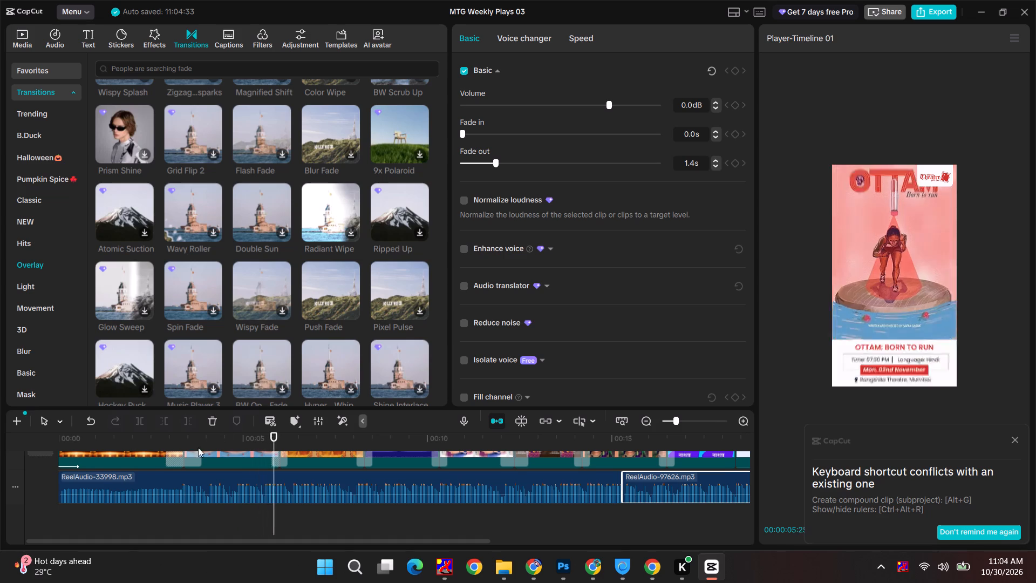
Return the playhead to just before the title–Ottam transition and examine the remaining Overlay transitions for an alternative.
left_click(133, 441)
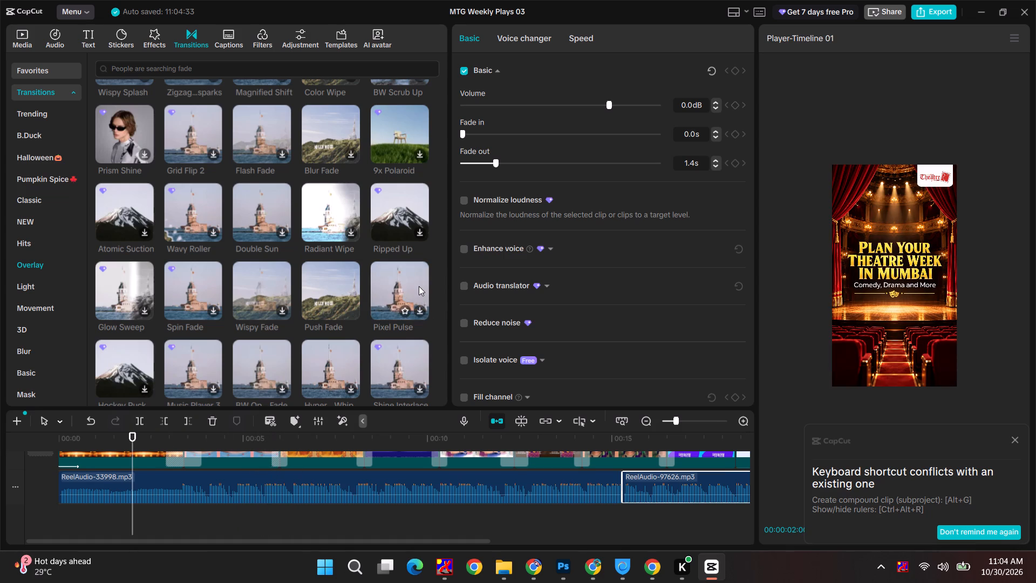
scroll(261, 330, "down", 2)
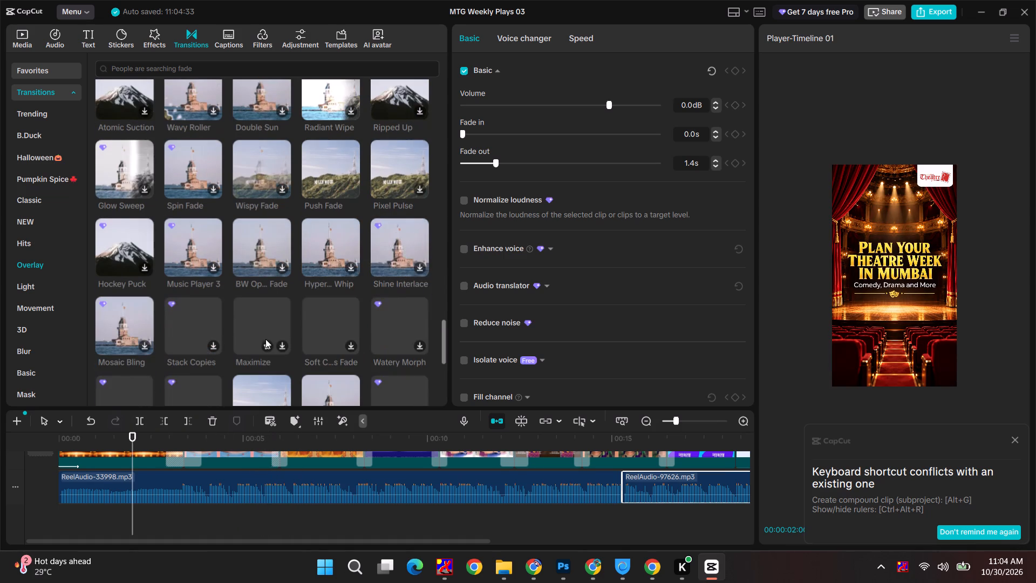
scroll(263, 320, "down", 2)
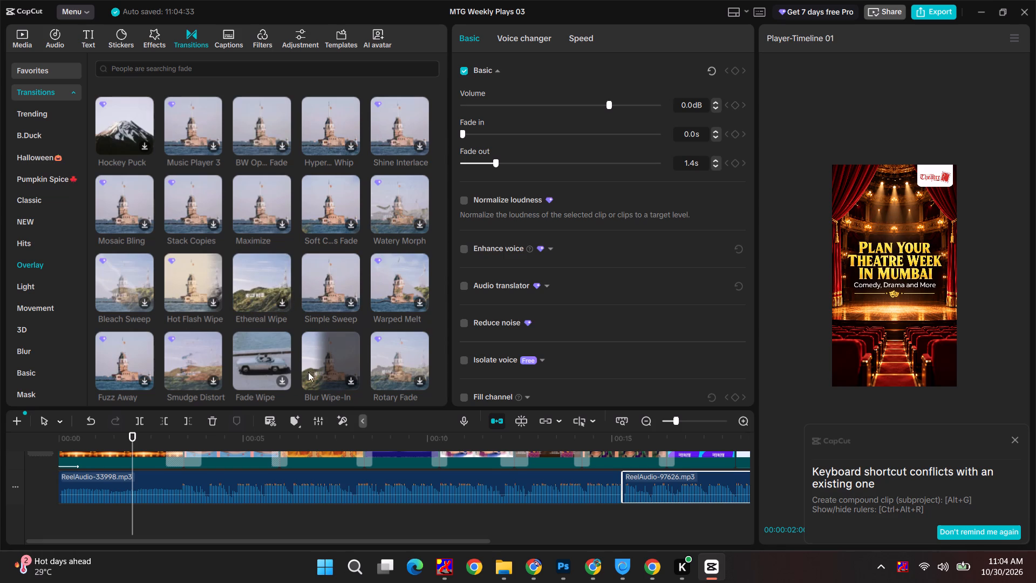
scroll(408, 365, "down", 2)
scroll(235, 322, "down", 1)
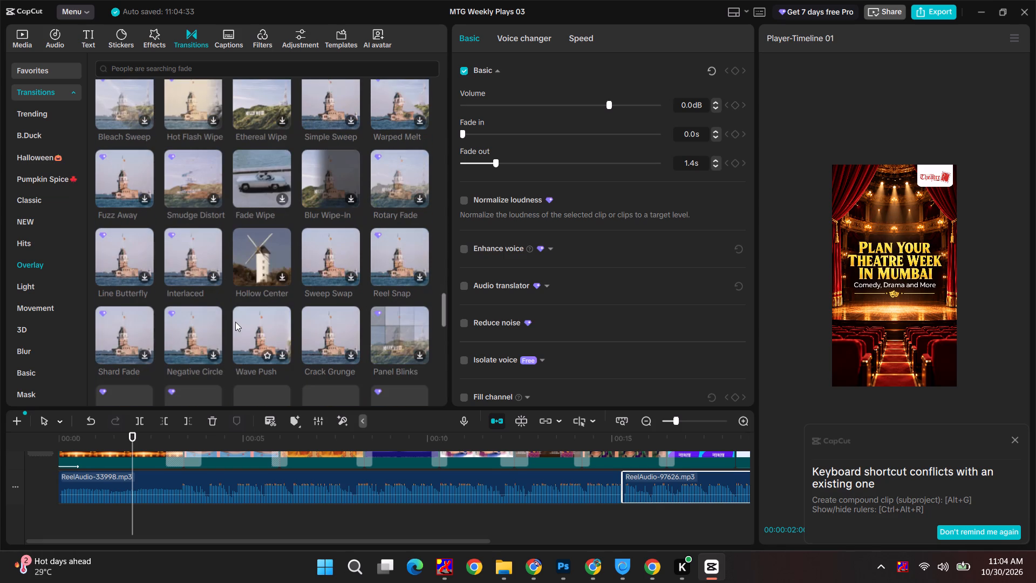
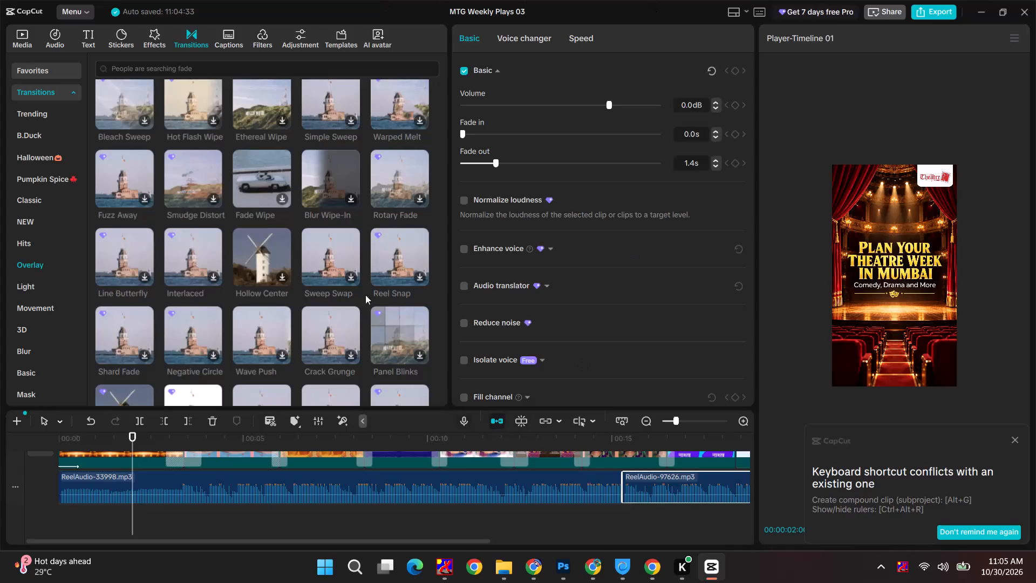
Examine the remaining Overlay transitions, the Hits transitions and the Trending transitions for an alternative between the title and Ottam posters.
scroll(364, 294, "down", 5)
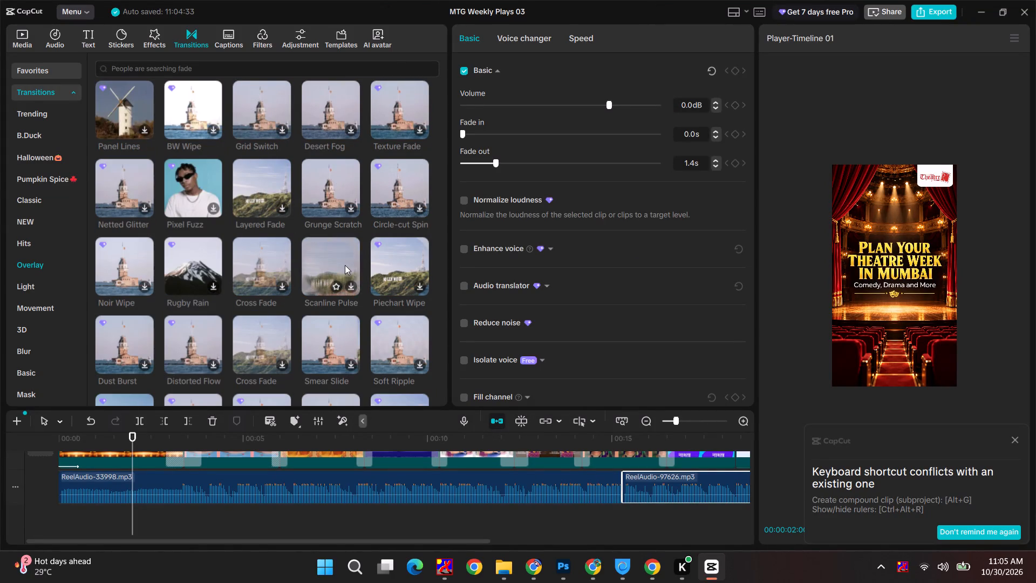
scroll(146, 309, "down", 1)
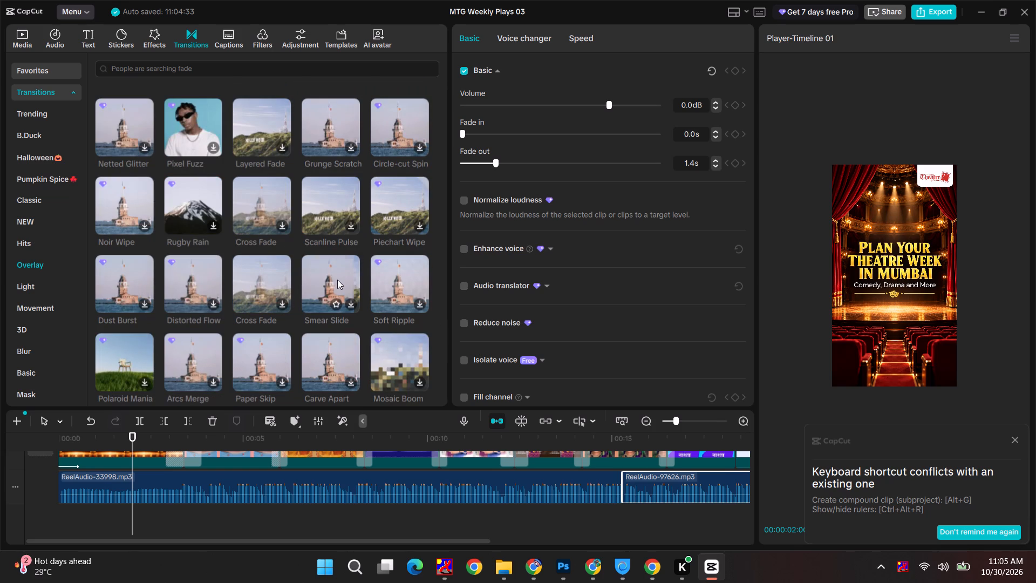
scroll(330, 303, "down", 3)
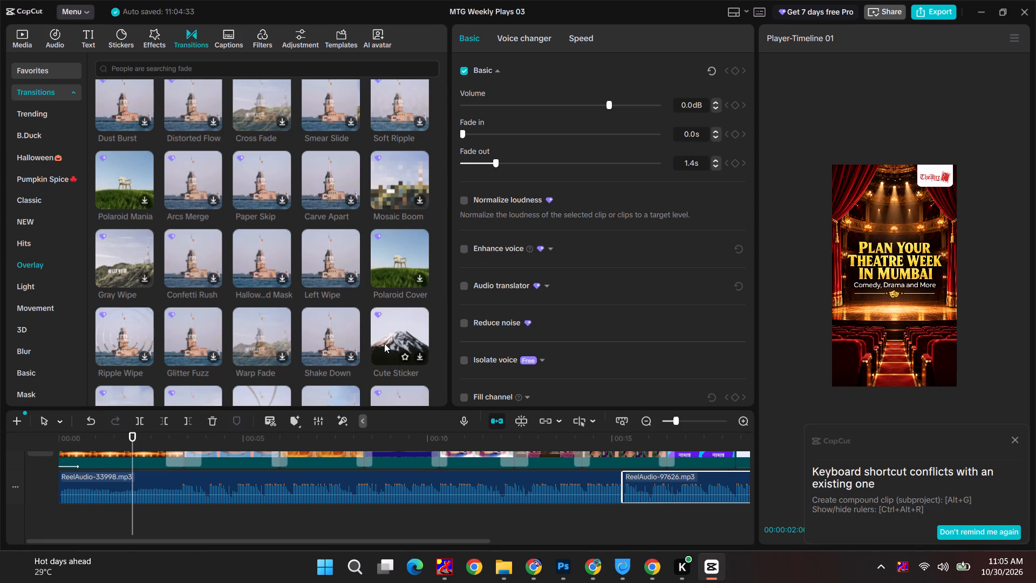
scroll(245, 341, "down", 4)
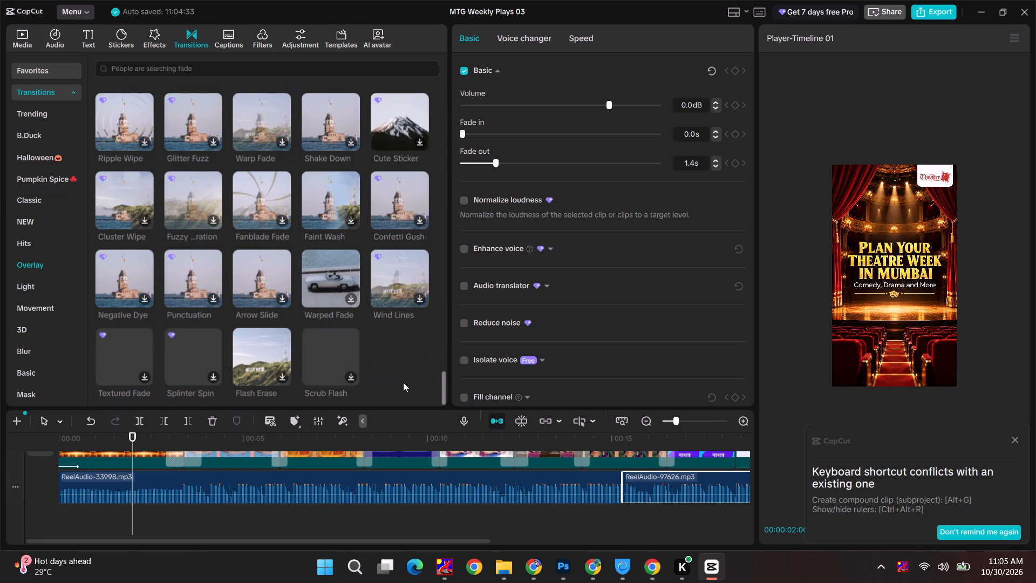
left_click_drag(445, 388, 437, 44)
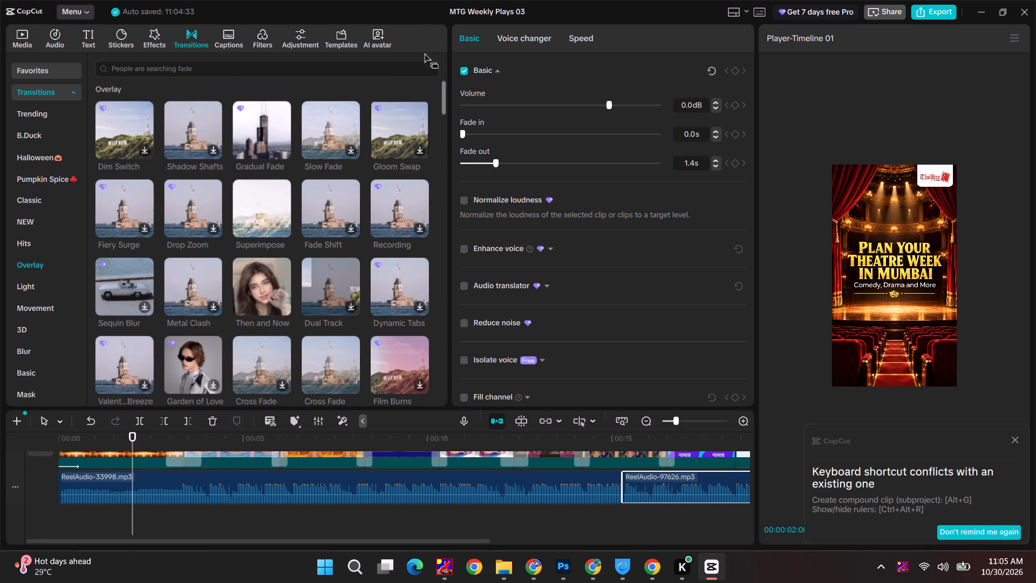
scroll(34, 127, "up", 7)
scroll(267, 230, "up", 11)
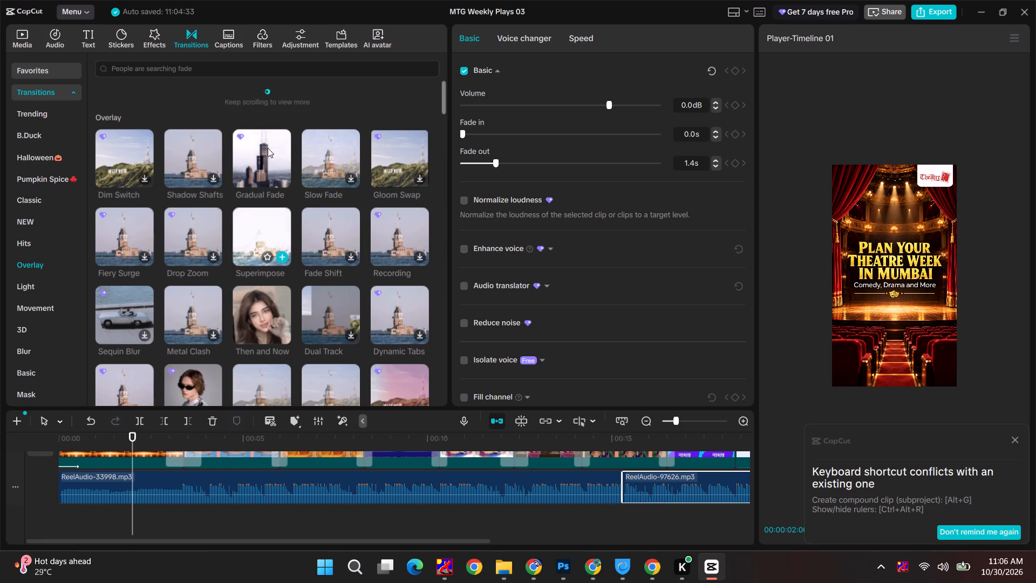
scroll(417, 200, "up", 5)
left_click_drag(445, 338, 434, 267)
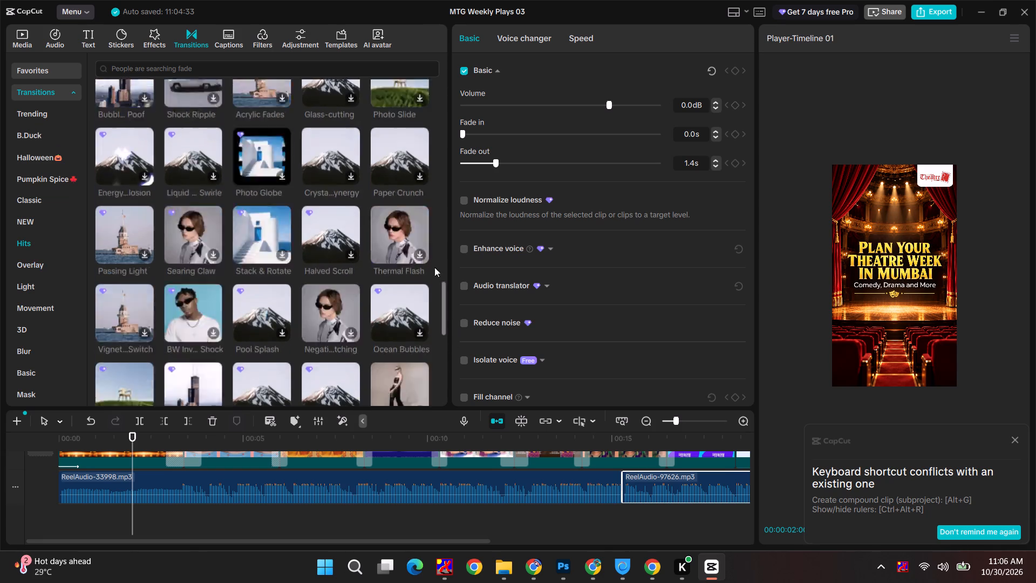
left_click_drag(434, 267, 427, 66)
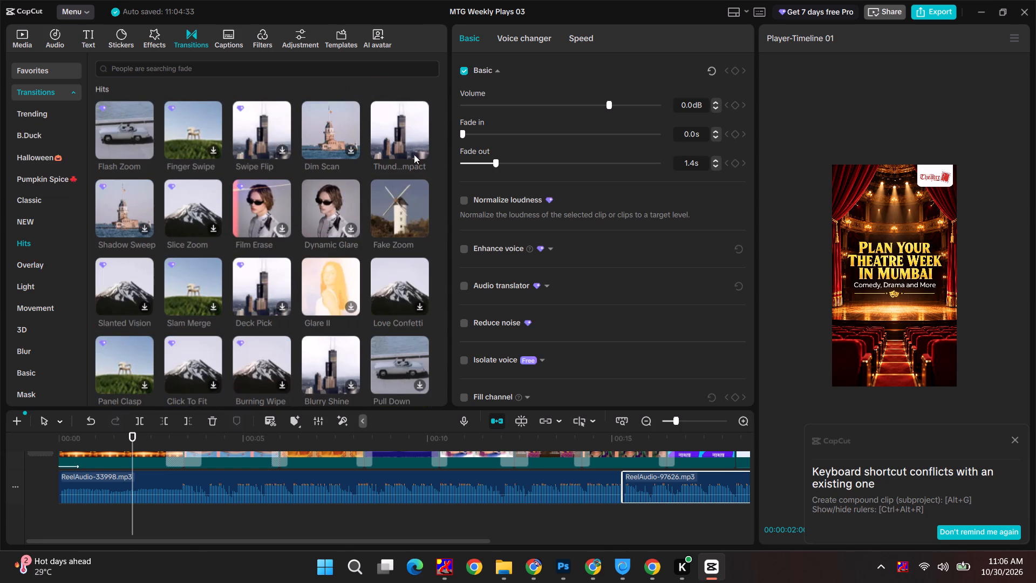
left_click(51, 113)
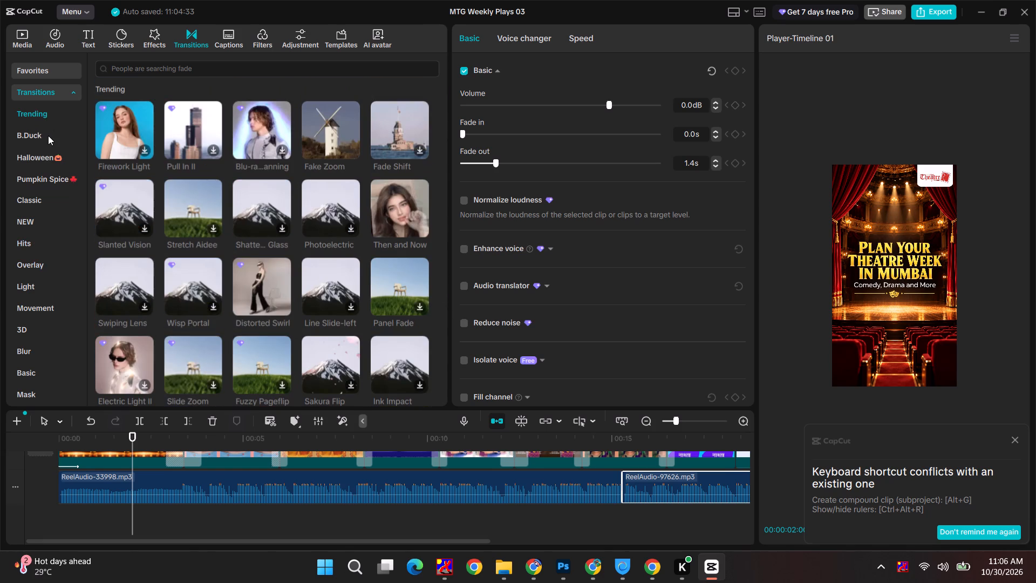
scroll(47, 131, "up", 4)
Replace the transition between the title and Ottam posters with Spin Counterclockwise from the Classic transitions.
left_click(36, 200)
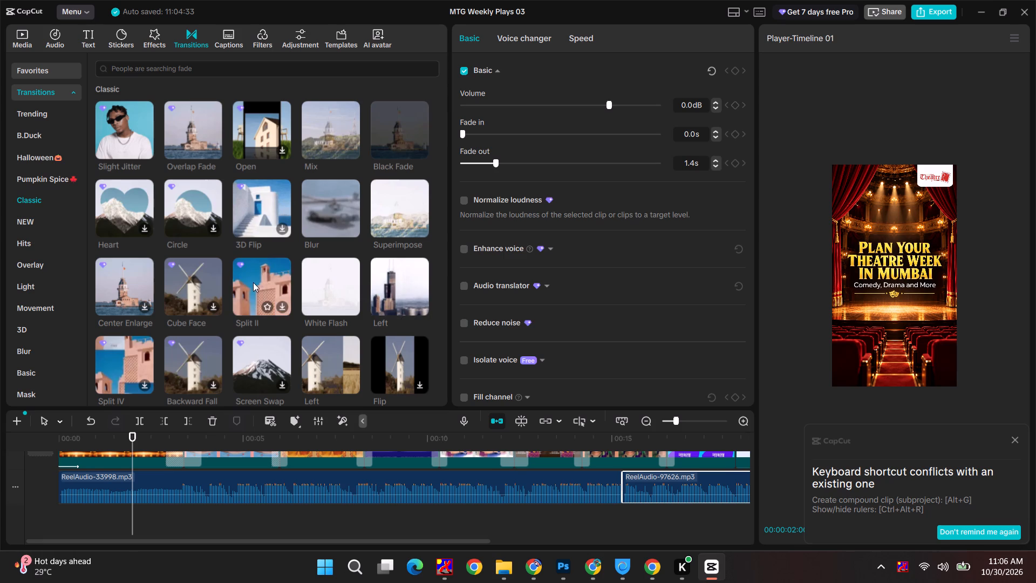
scroll(178, 283, "down", 1)
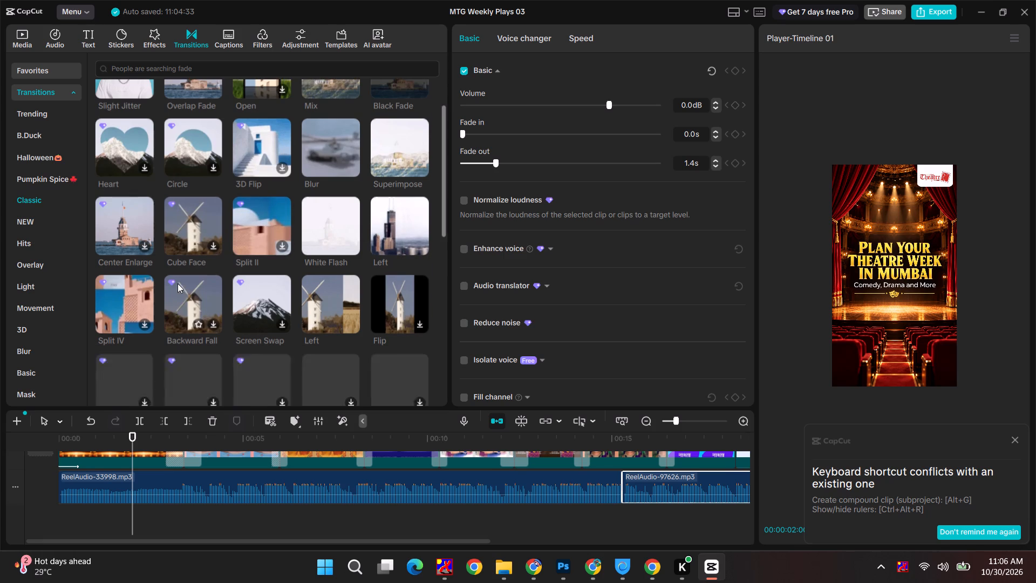
scroll(239, 294, "down", 1)
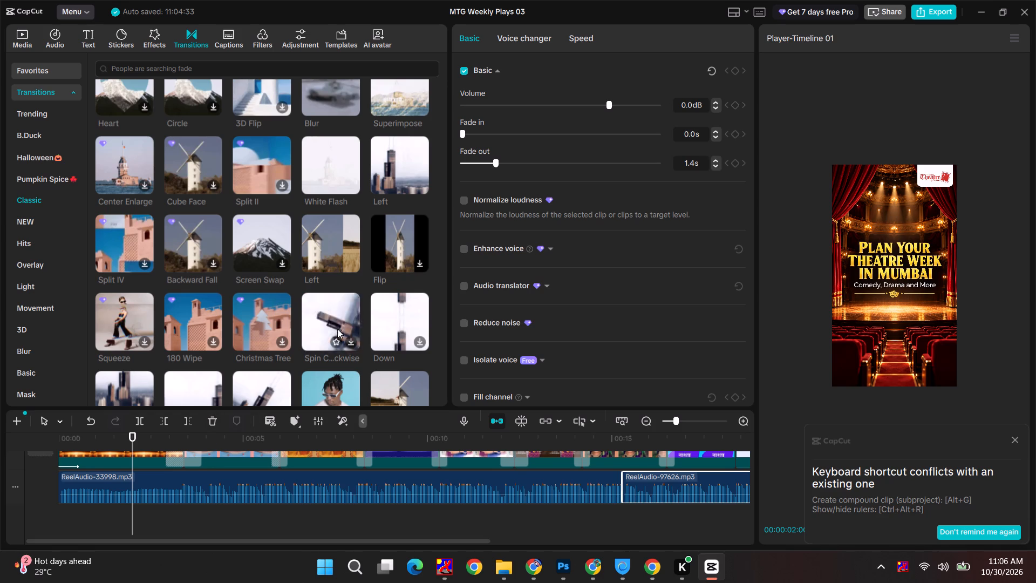
left_click_drag(336, 331, 175, 457)
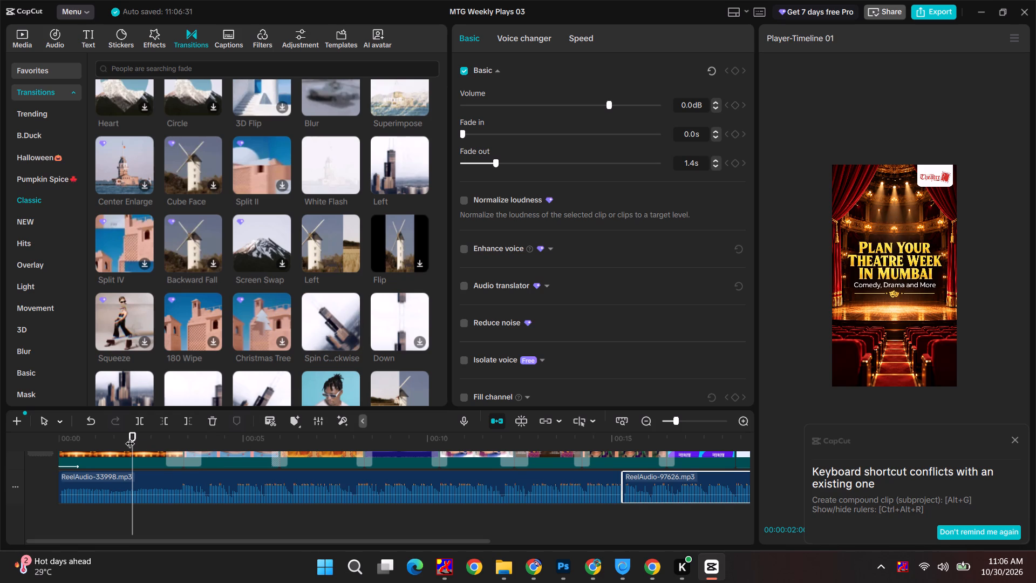
Play the video from the title poster to the closing logo while examining further Classic transitions.
key("space")
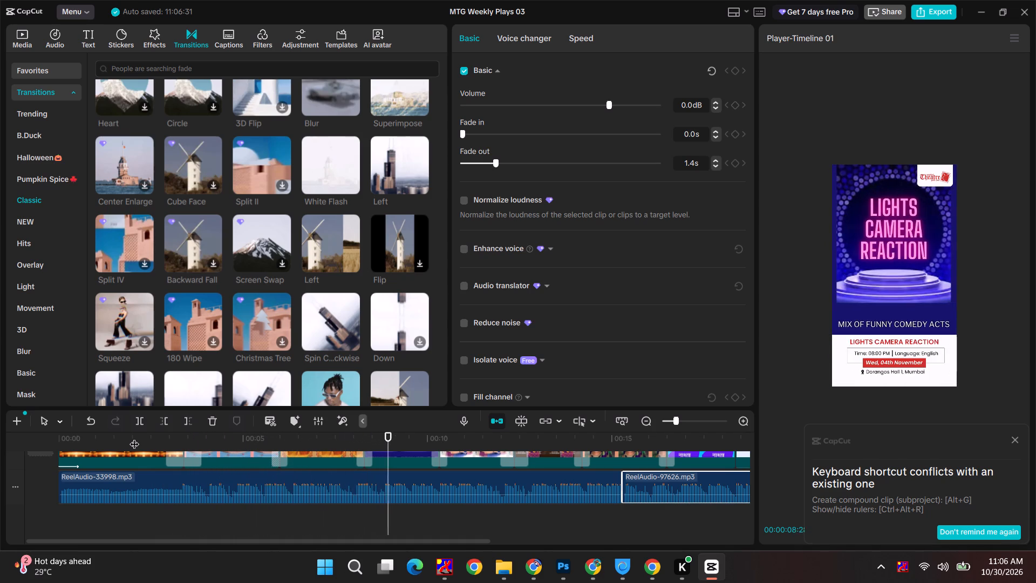
scroll(315, 331, "down", 2)
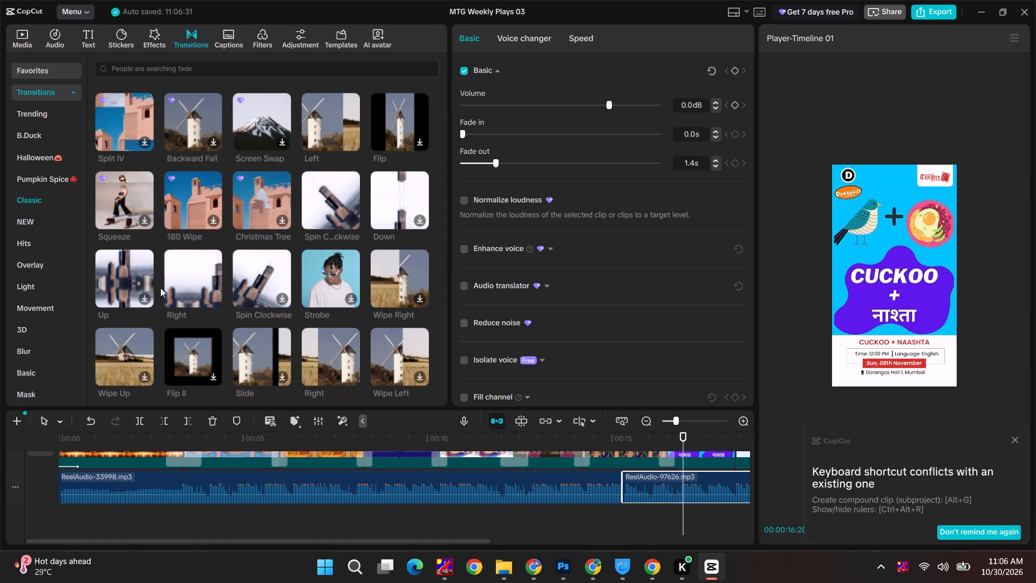
scroll(281, 288, "down", 1)
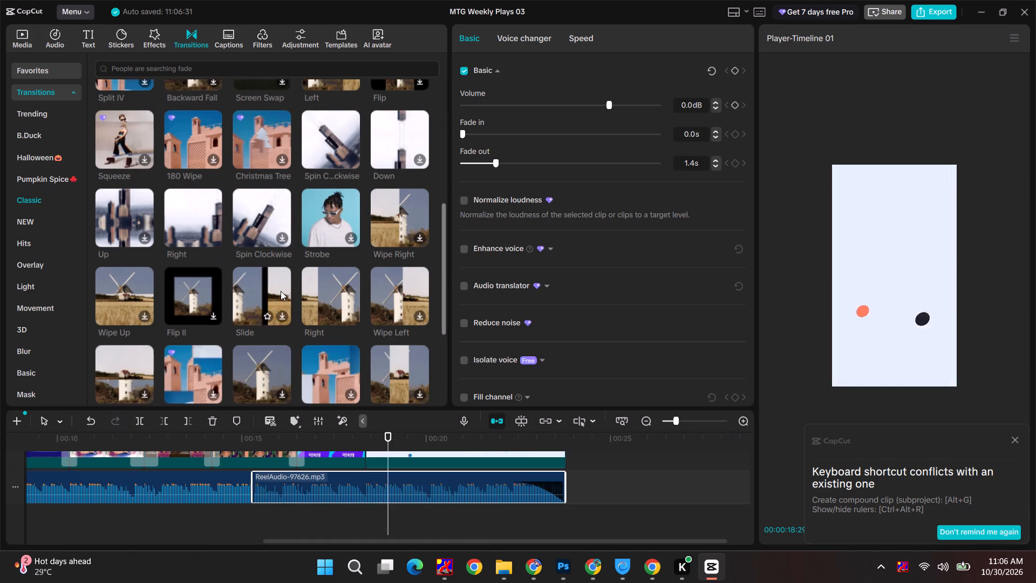
scroll(344, 338, "down", 1)
scroll(169, 336, "down", 1)
scroll(285, 335, "up", 5)
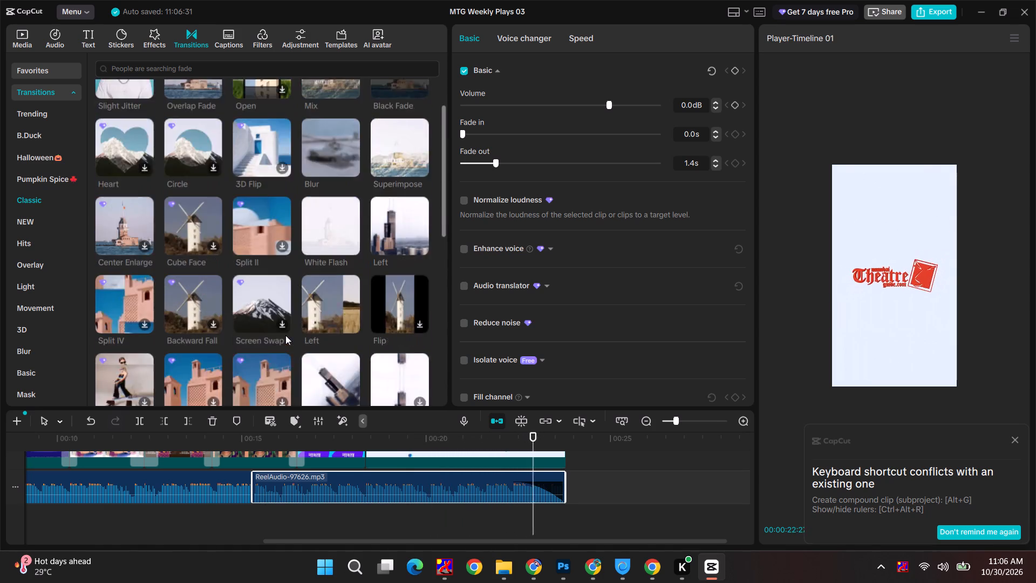
scroll(285, 335, "up", 14)
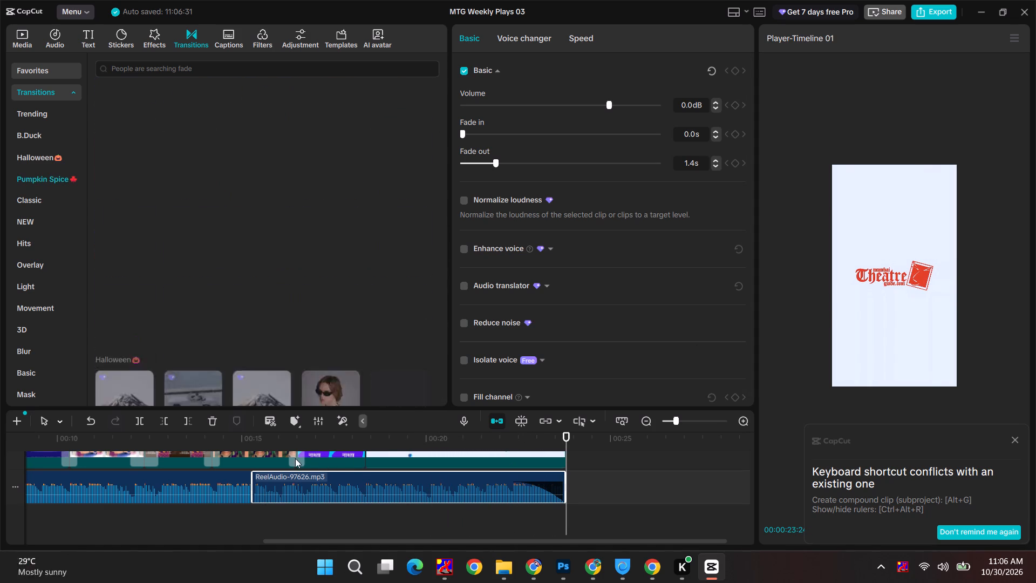
Search the transitions for "PUL" and replace the transition between the 006.png and 007.png posters with Pull in.
left_click(292, 458)
left_click(212, 458)
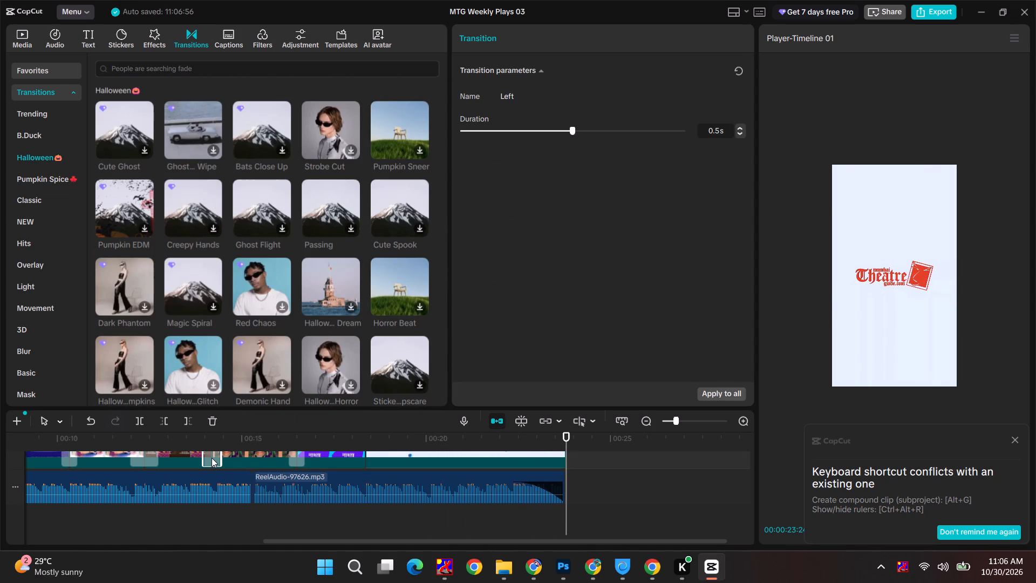
left_click(224, 69)
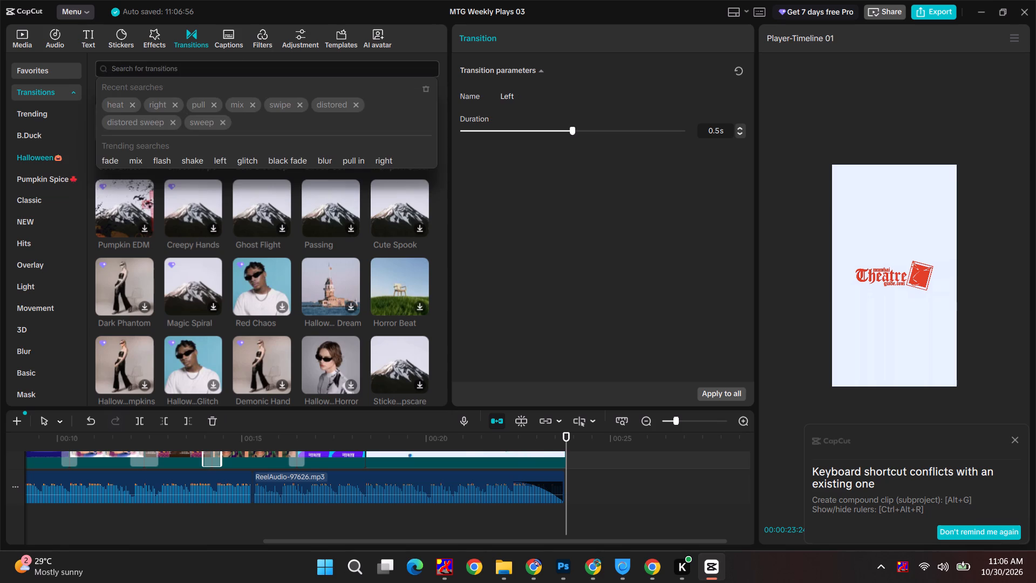
type("PUL")
key("Return")
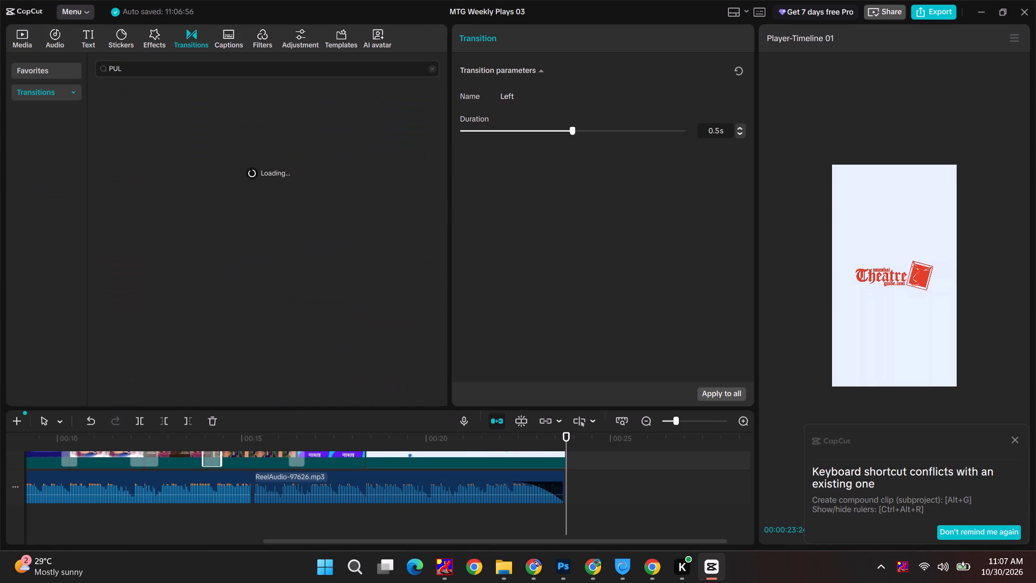
key("l")
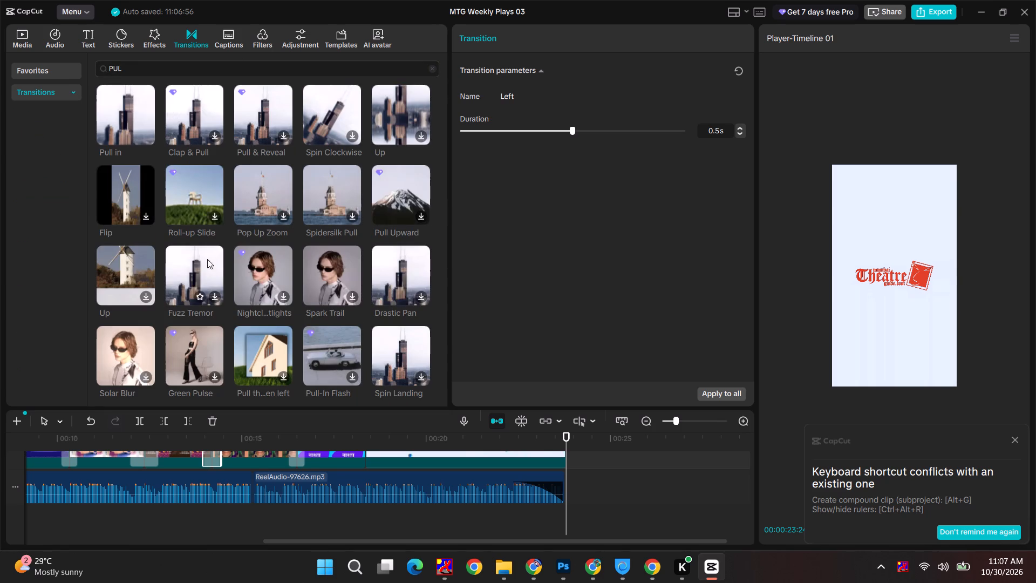
key("Return")
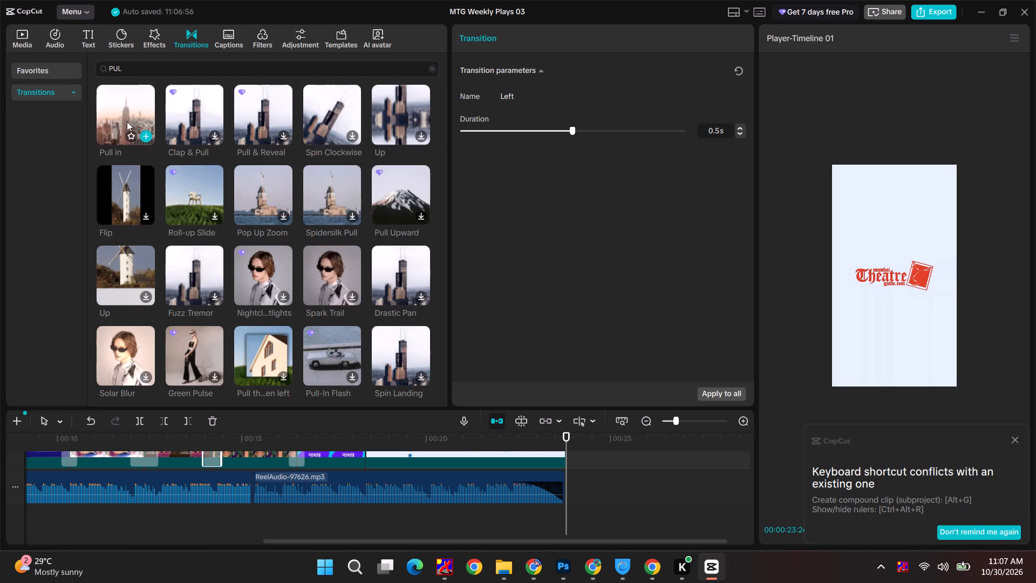
left_click_drag(127, 122, 290, 455)
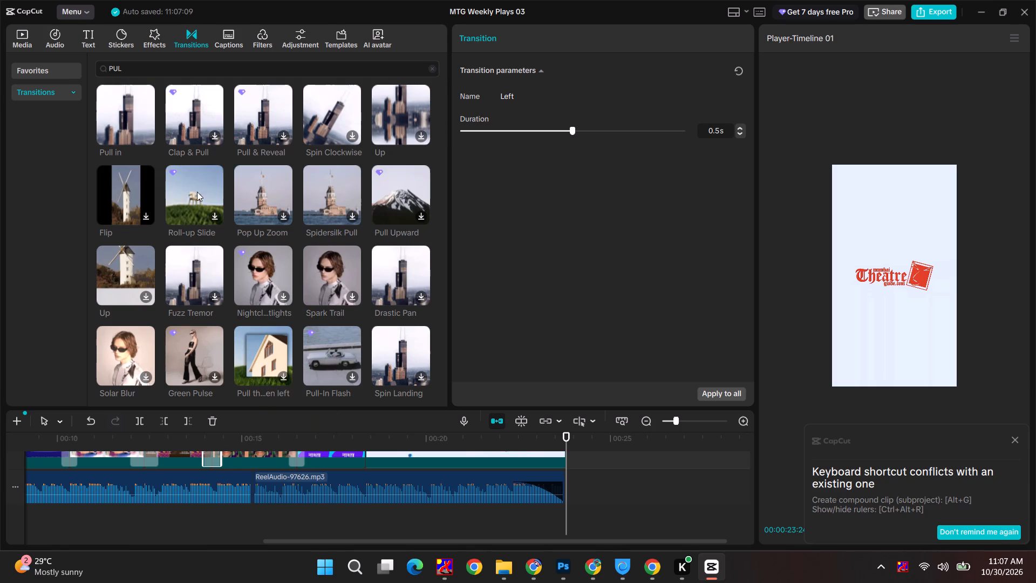
Enlarge the timeline area and replace the Pull Out transition between the 004.png and 005.png posters with Pull in.
left_click_drag(243, 429, 220, 427)
left_click_drag(220, 440, 207, 445)
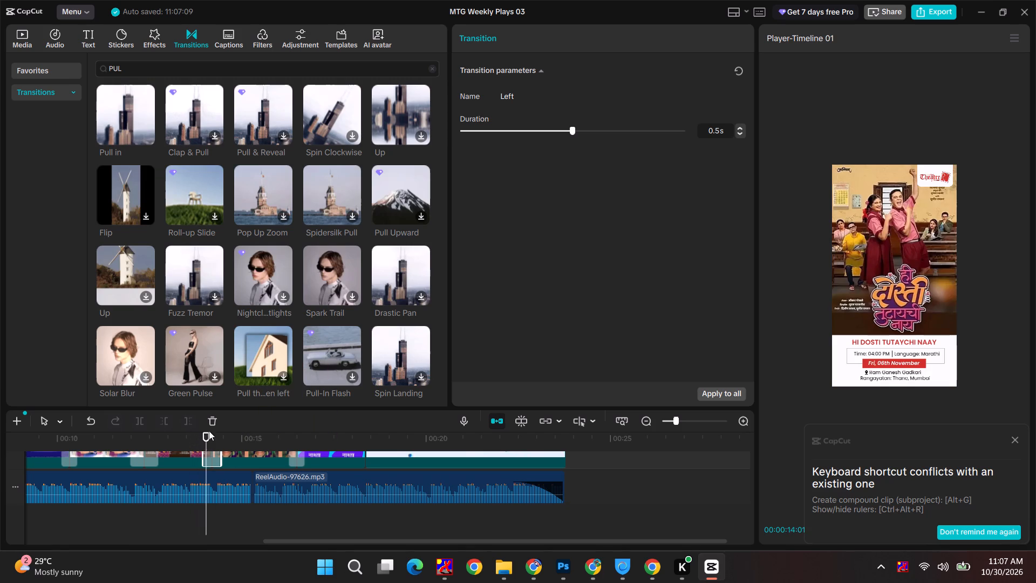
scroll(265, 329, "down", 3)
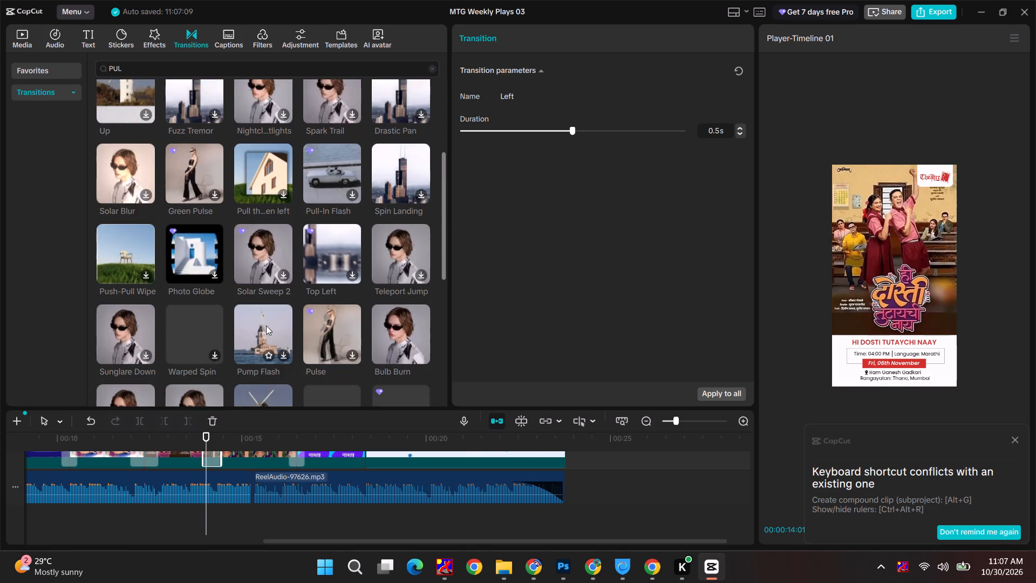
scroll(266, 326, "down", 1)
left_click_drag(272, 408, 296, 277)
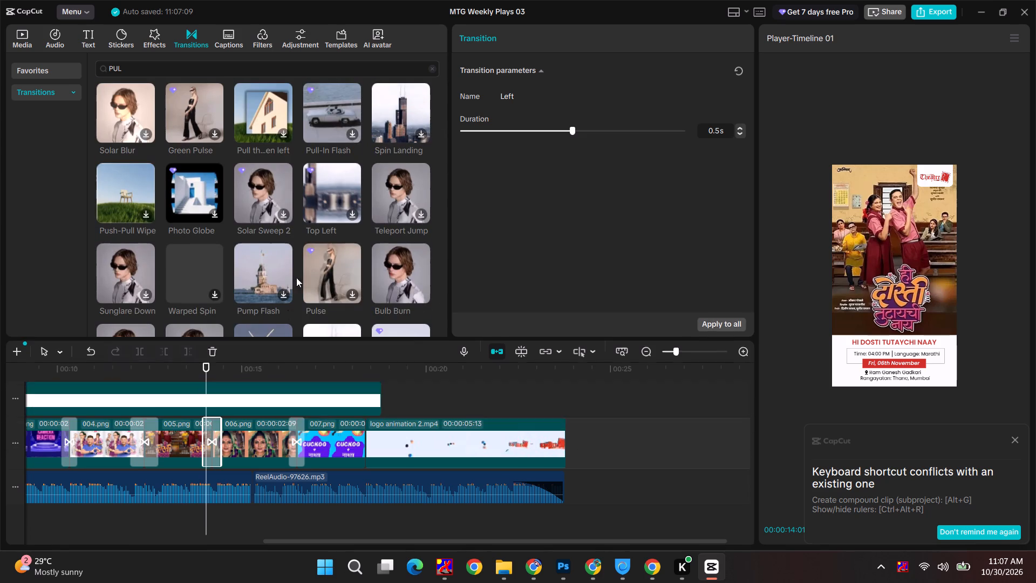
left_click_drag(296, 277, 314, 294)
left_click(301, 441)
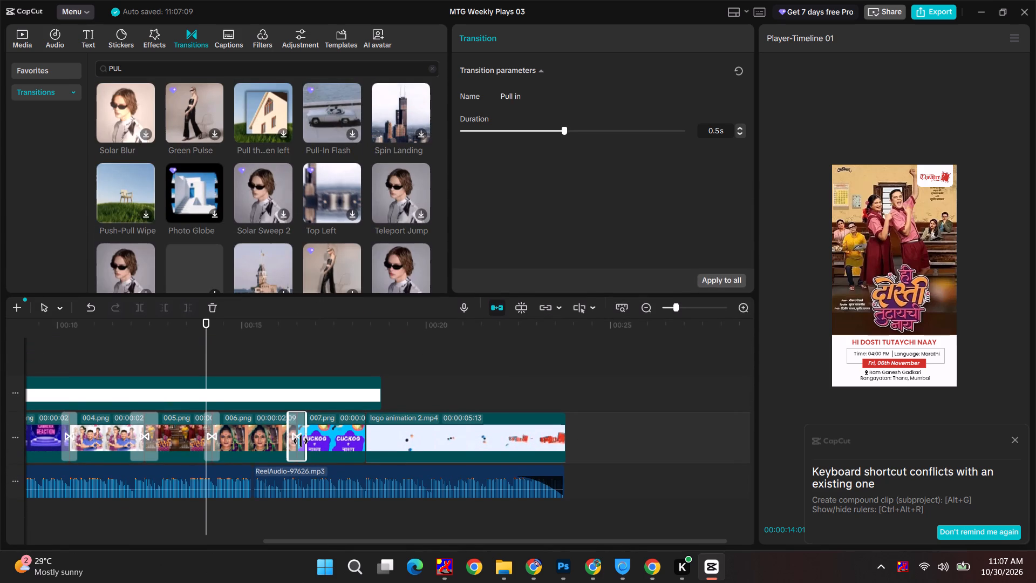
left_click(142, 442)
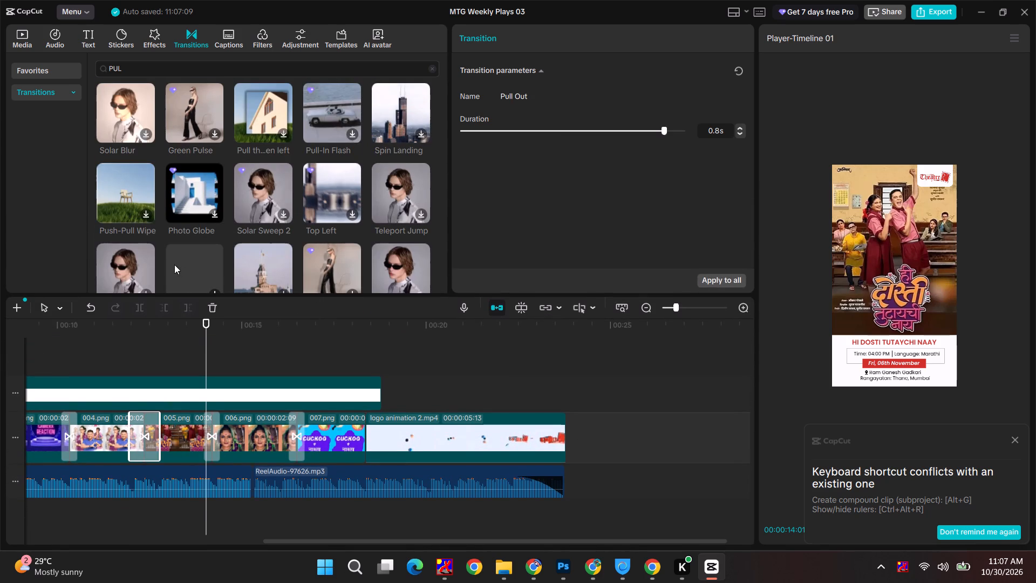
scroll(174, 265, "up", 3)
scroll(179, 196, "up", 2)
left_click_drag(125, 123, 135, 443)
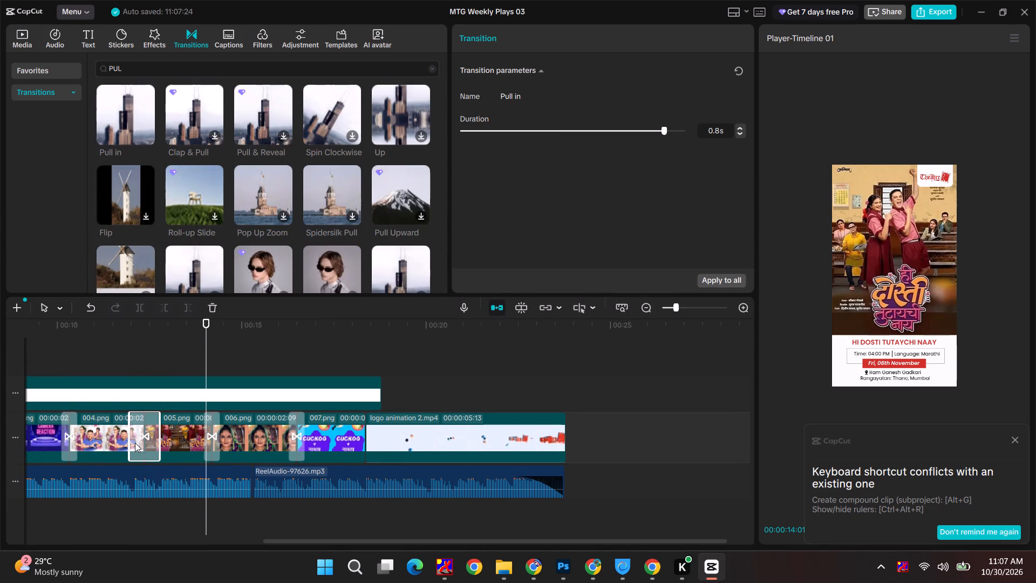
Play the video from the 004.png poster into the closing logo, then replay the change from 007.png to the logo animation.
left_click(118, 347)
key("space")
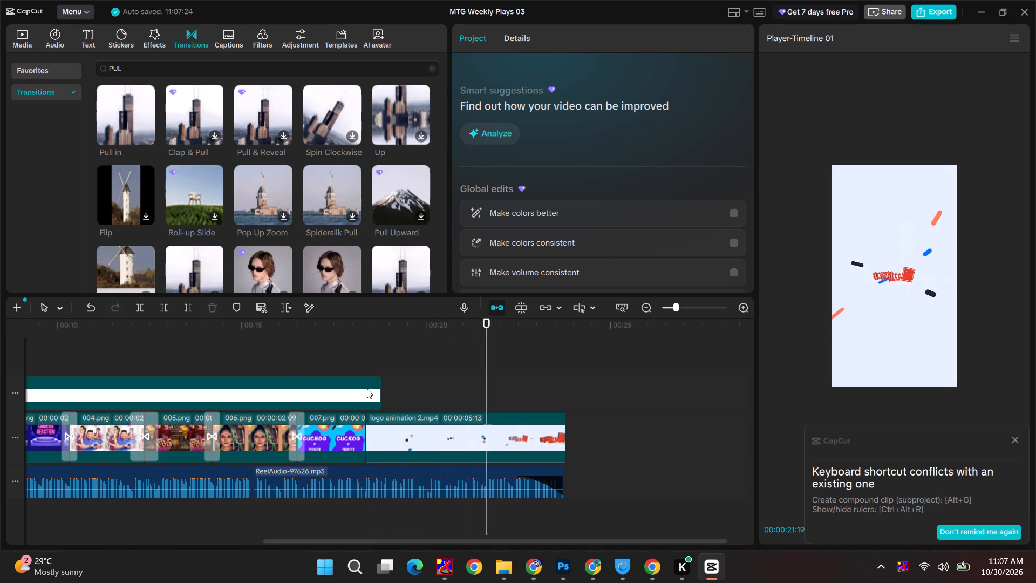
left_click(351, 394)
left_click(349, 348)
key("space")
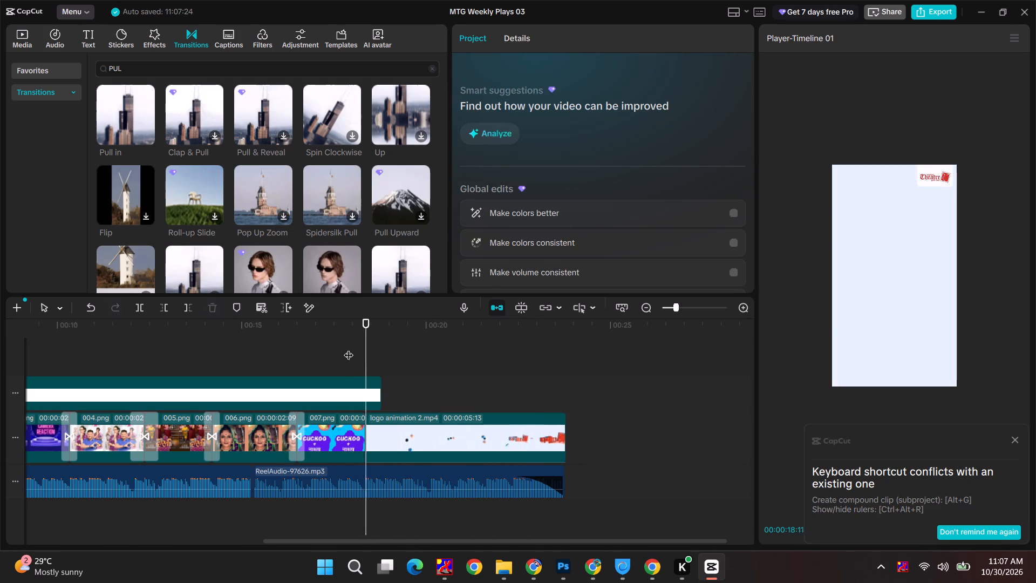
Shorten the corner logo overlay clip to end where 007.png meets logo animation 2.mp4, then play that change.
left_click(371, 399)
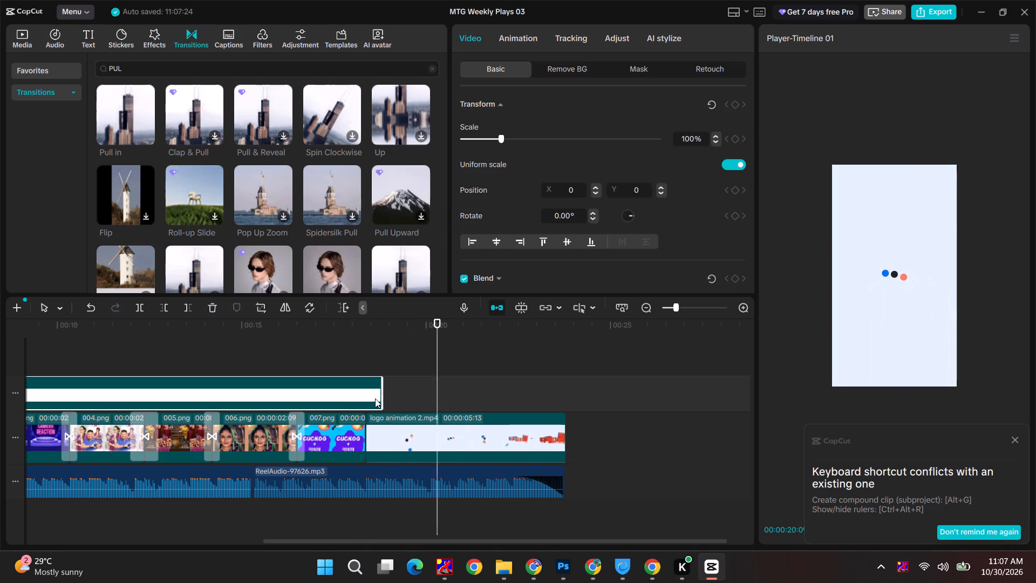
left_click_drag(381, 393, 364, 392)
left_click(347, 333)
key("space")
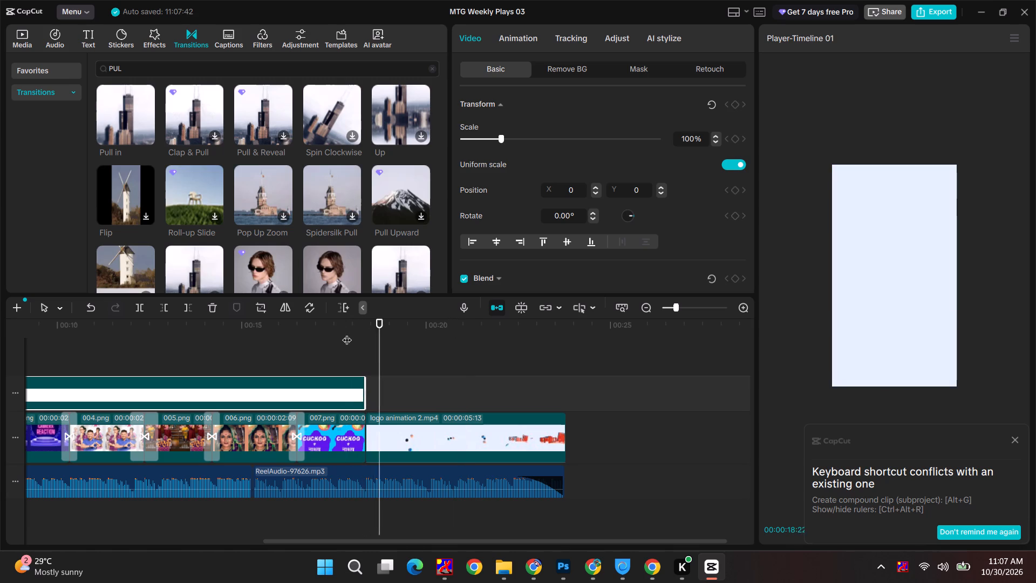
Give the corner logo overlay the Fade Out exit animation and play the change from 007.png to the closing logo animation.
left_click(334, 385)
left_click(528, 37)
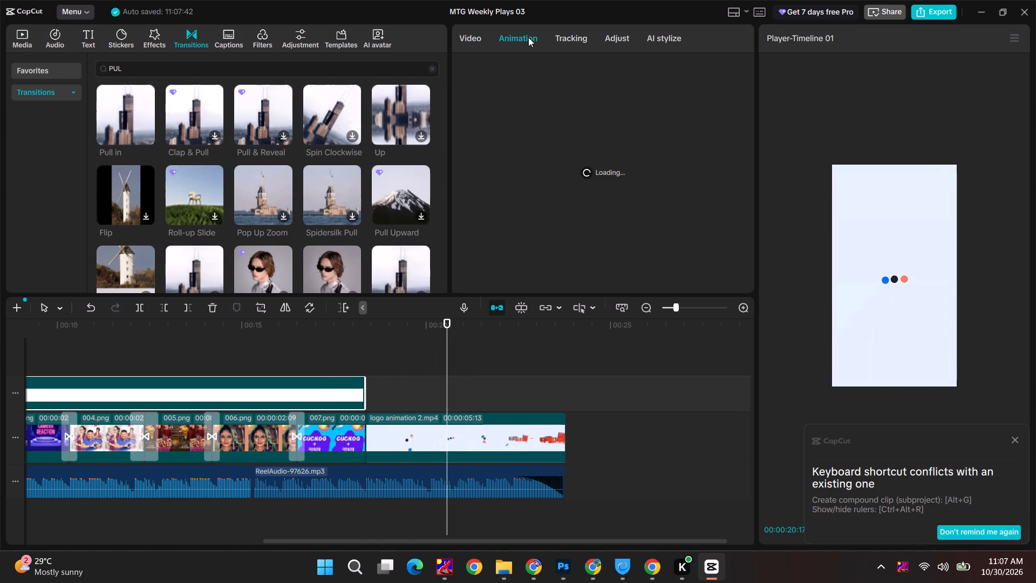
left_click(598, 69)
left_click(680, 157)
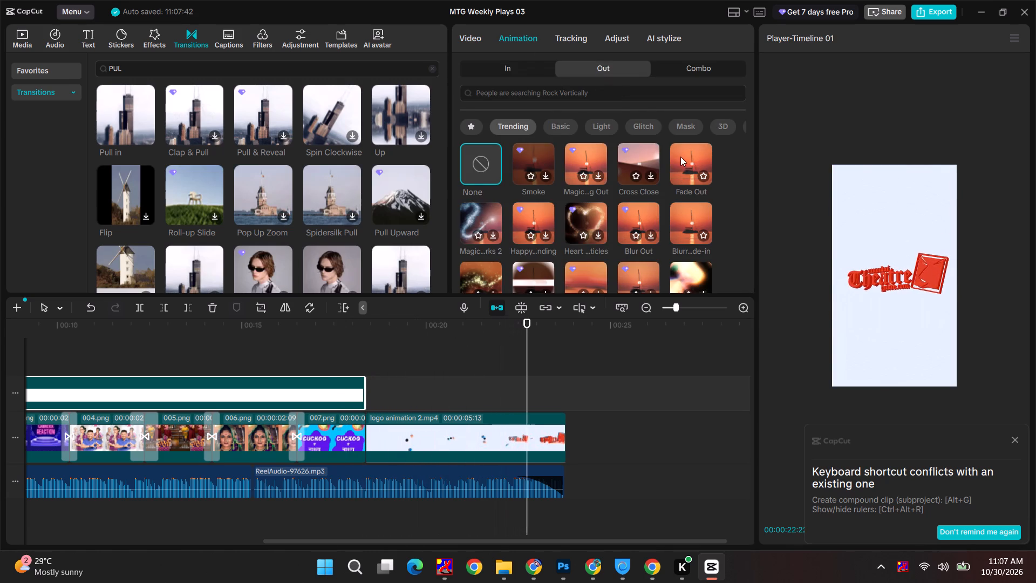
left_click(272, 322)
key("space")
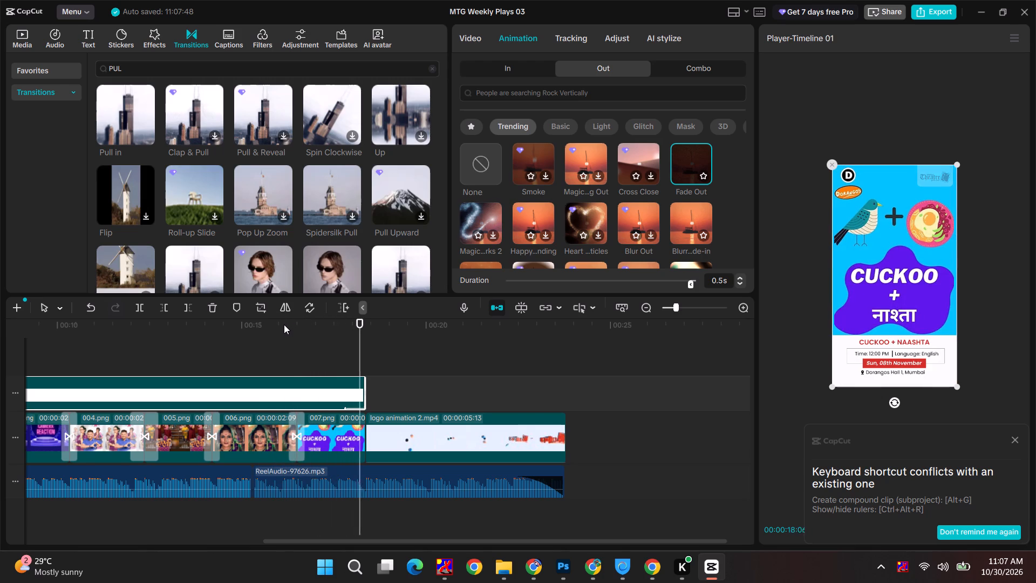
Extend the corner logo overlay slightly past the start of logo animation 2.mp4, to 00:00:18:19, and play to the end.
left_click_drag(363, 392, 369, 392)
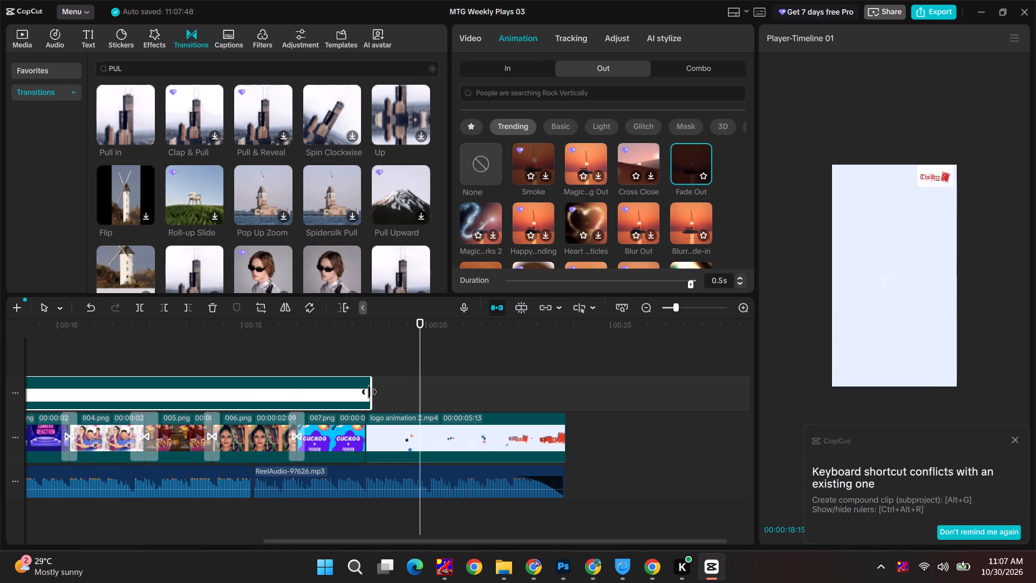
left_click_drag(369, 392, 373, 392)
left_click(329, 342)
key("space")
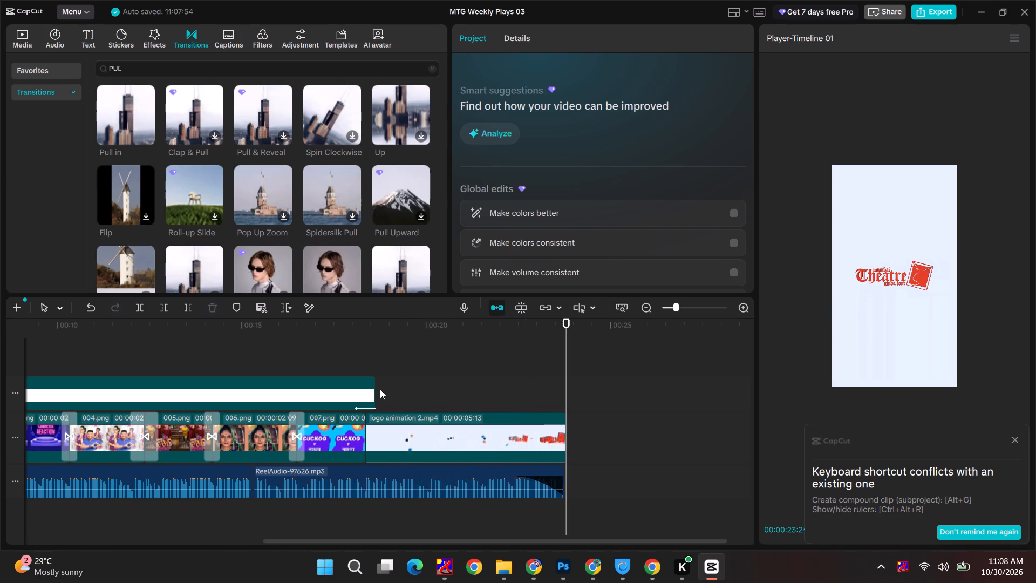
Search the transitions for "FAKE" and replace the transition between the 003.png and 004.png posters with Fake Zoom.
left_click_drag(391, 341, 310, 324)
left_click_drag(330, 321, 200, 328)
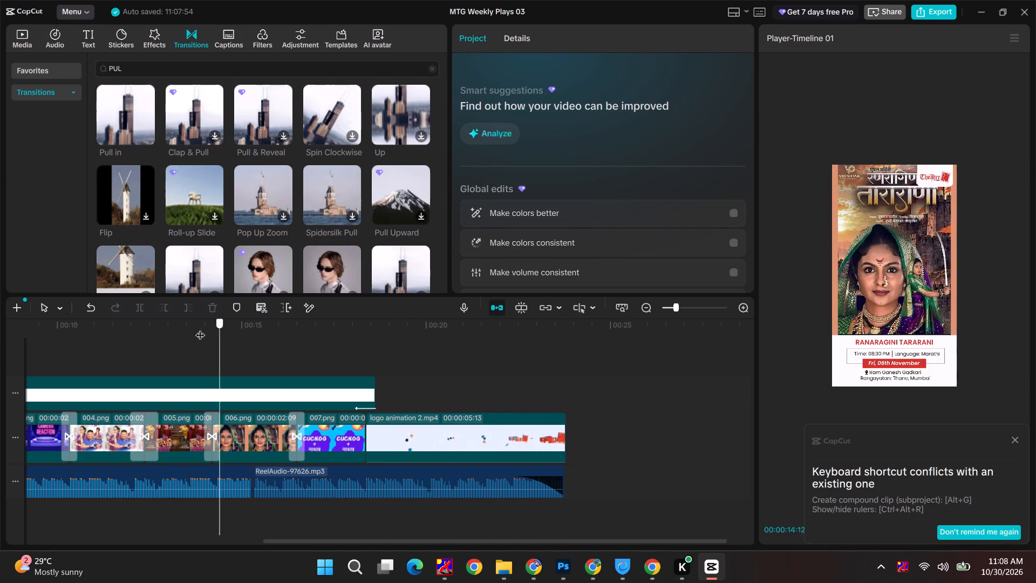
left_click_drag(200, 328, 0, 340)
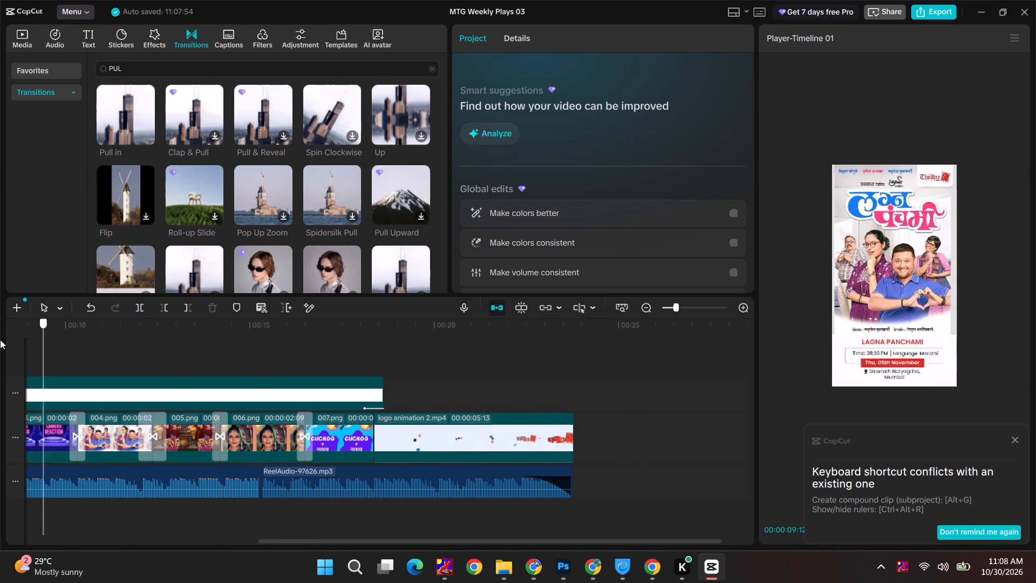
left_click_drag(0, 340, 259, 339)
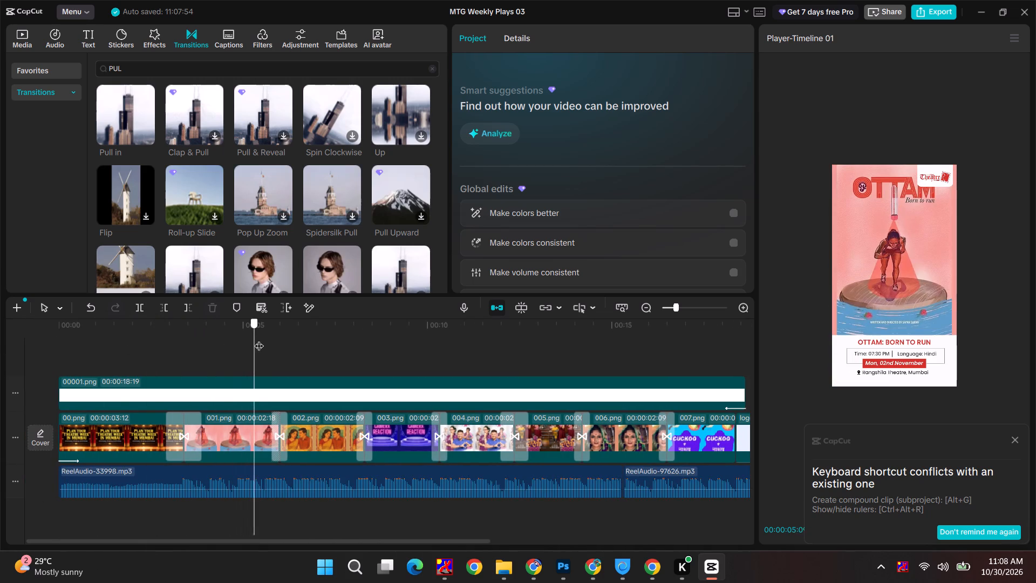
left_click_drag(259, 339, 282, 342)
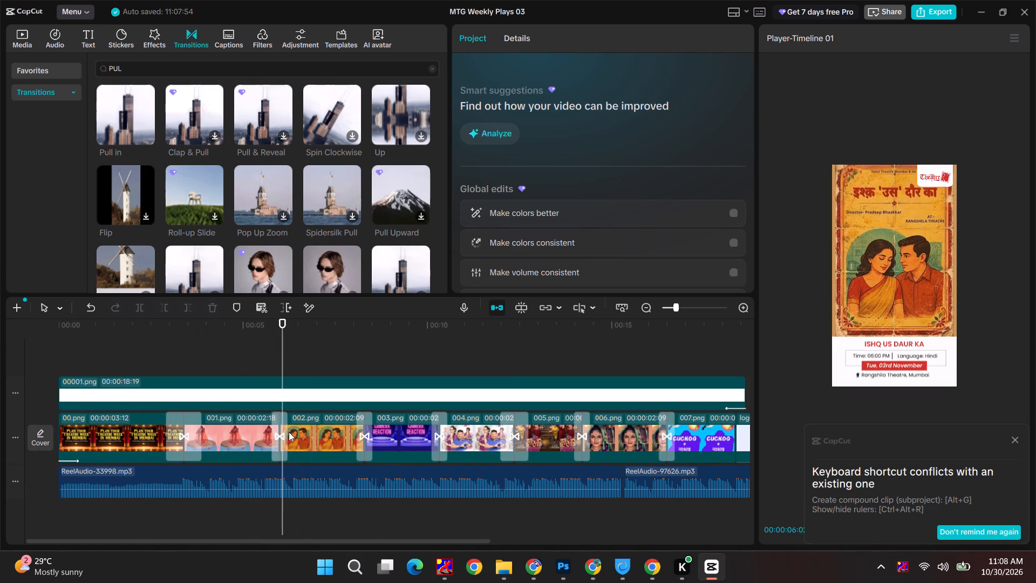
left_click(285, 425)
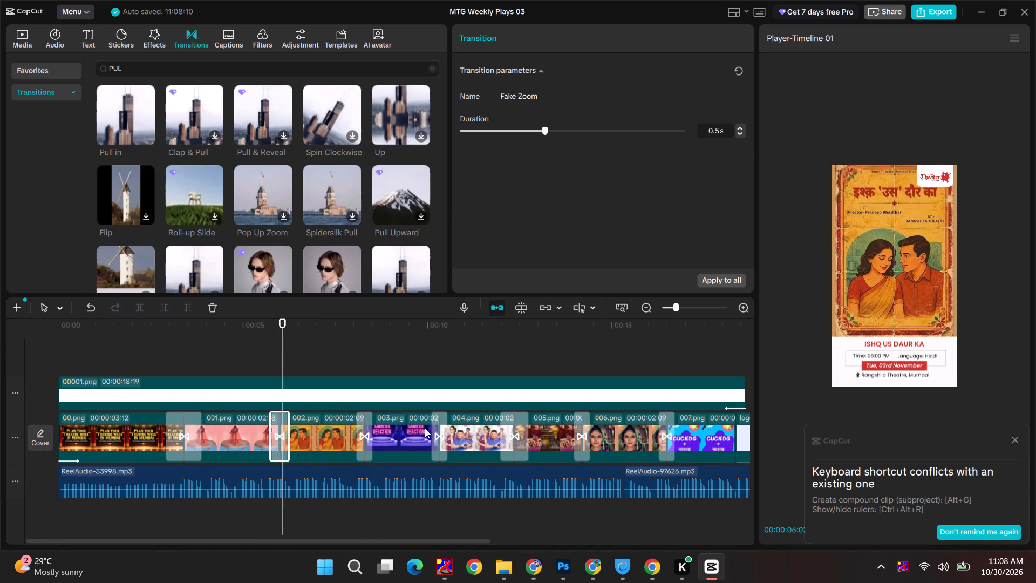
left_click_drag(139, 70, 56, 68)
type("FAKE")
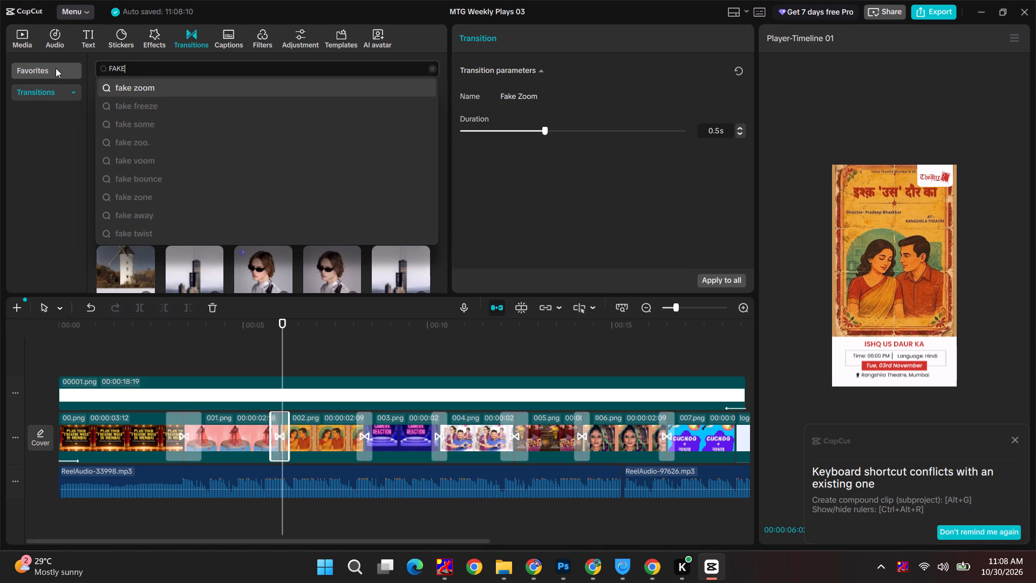
key("Return")
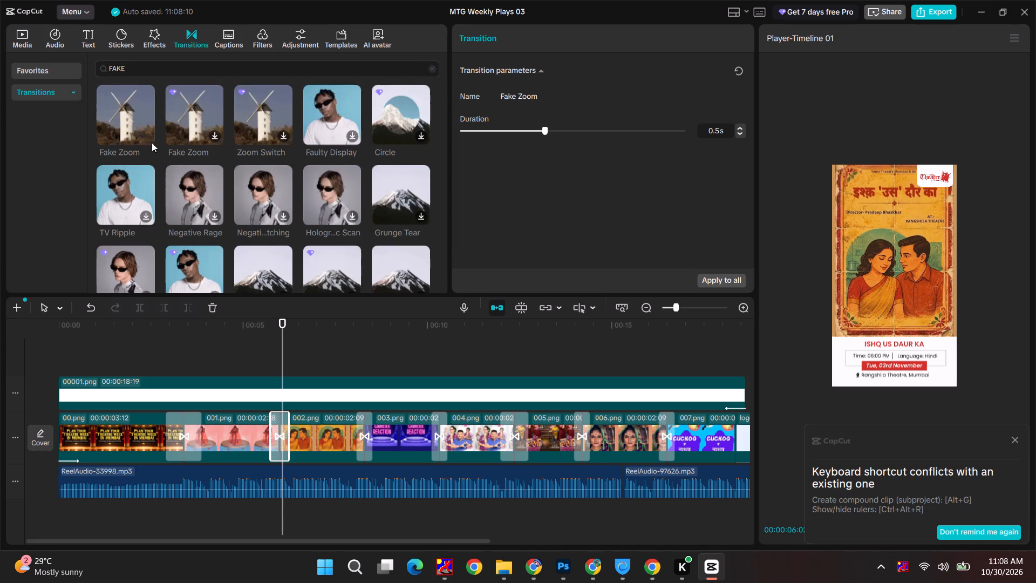
left_click_drag(113, 119, 429, 445)
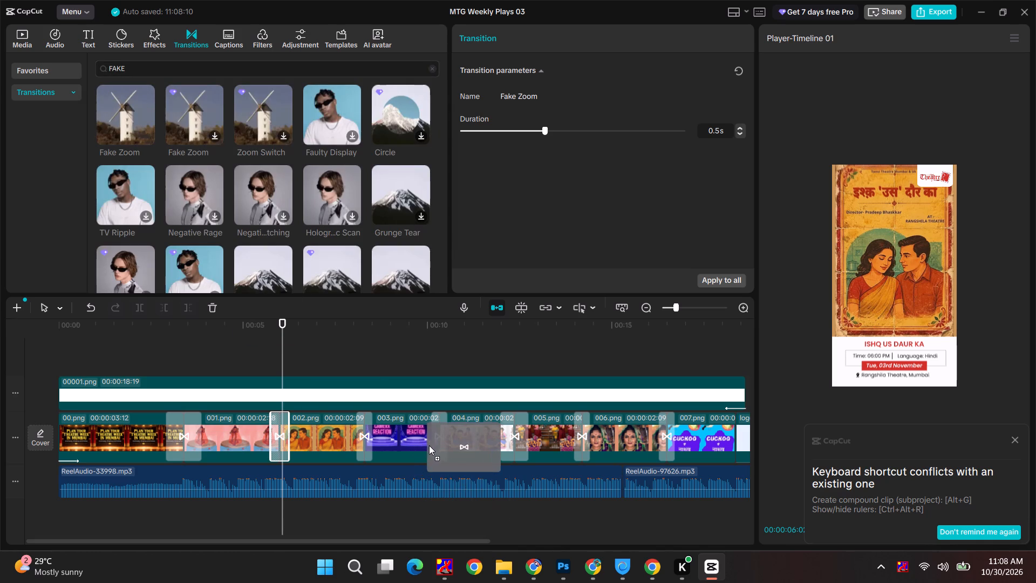
left_click_drag(429, 445, 434, 438)
left_click(435, 438)
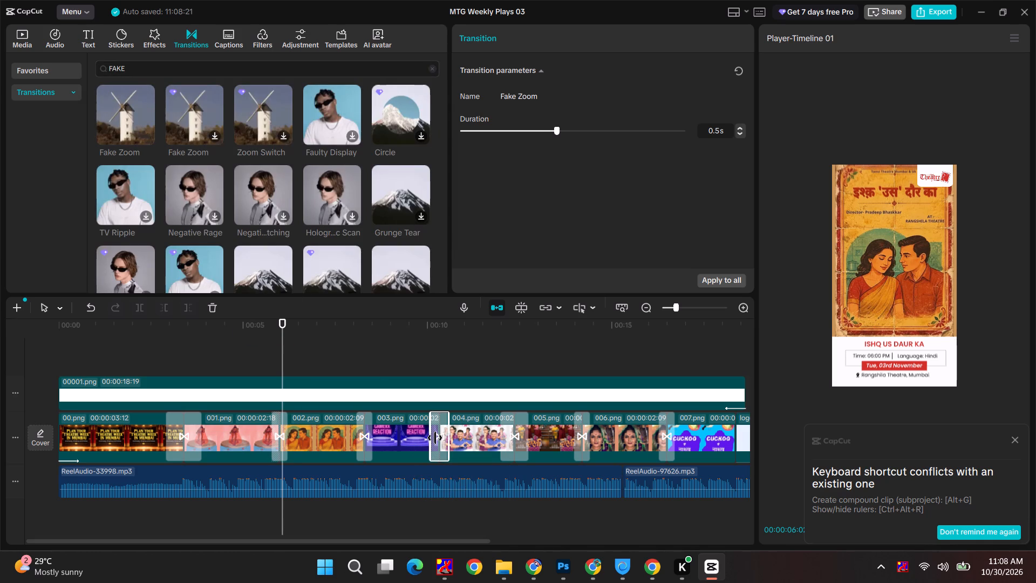
Replace the Left transition between the 005.png and 006.png posters with Fake Zoom.
left_click(583, 445)
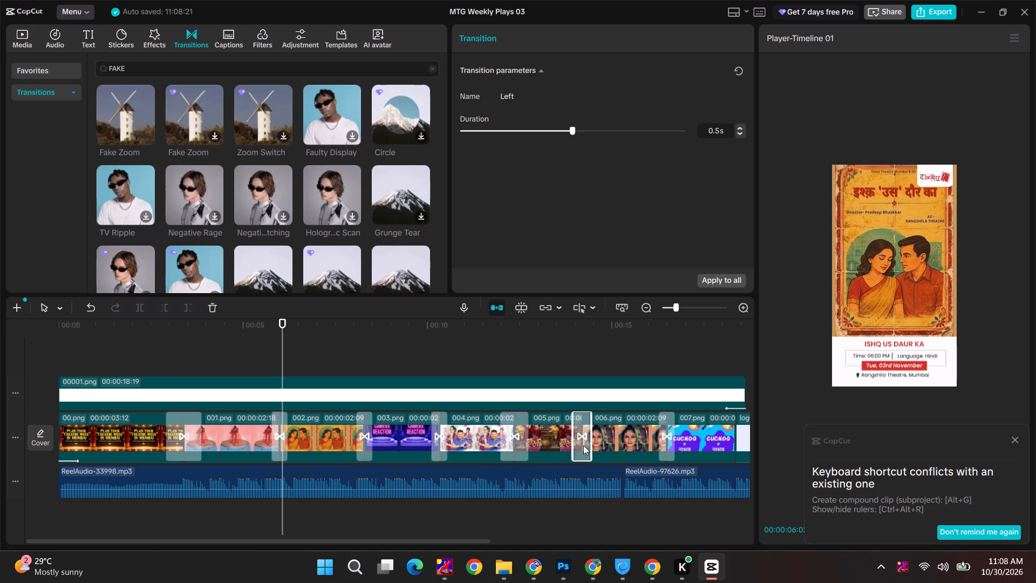
left_click_drag(131, 124, 564, 445)
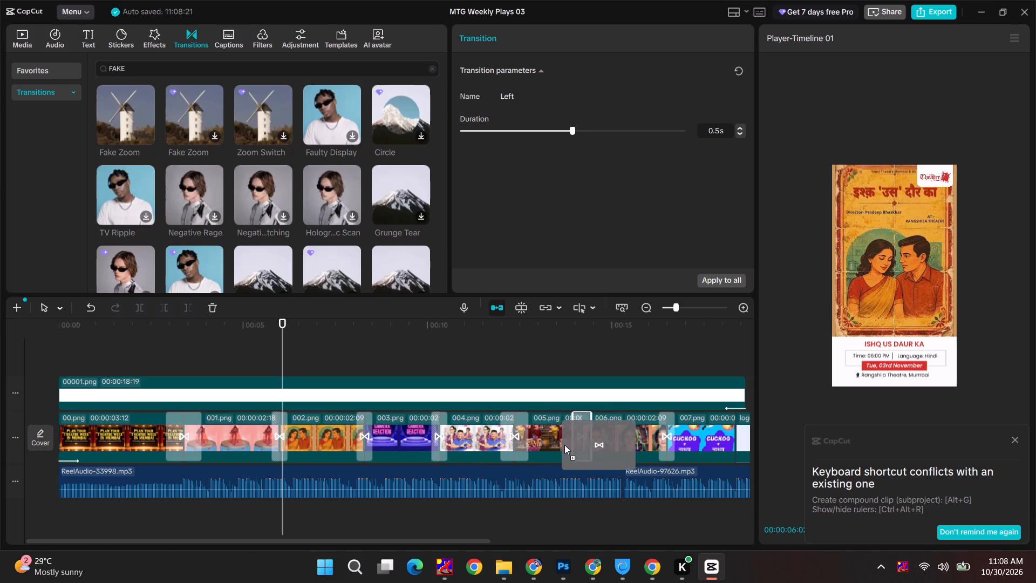
left_click_drag(564, 445, 551, 436)
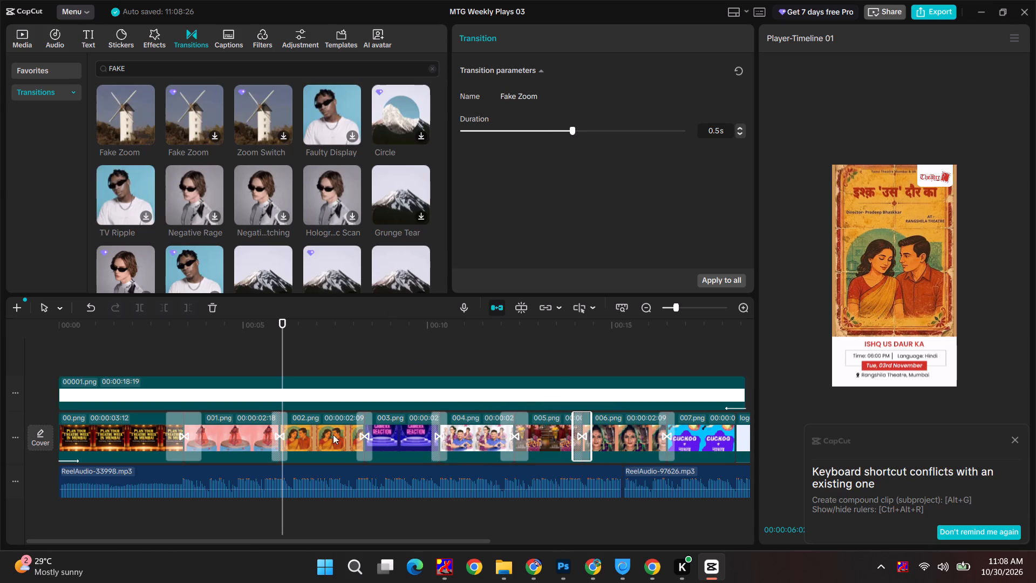
Scrub from the opening slide to the 004.png poster and check which transitions are used between the clips.
left_click(181, 437)
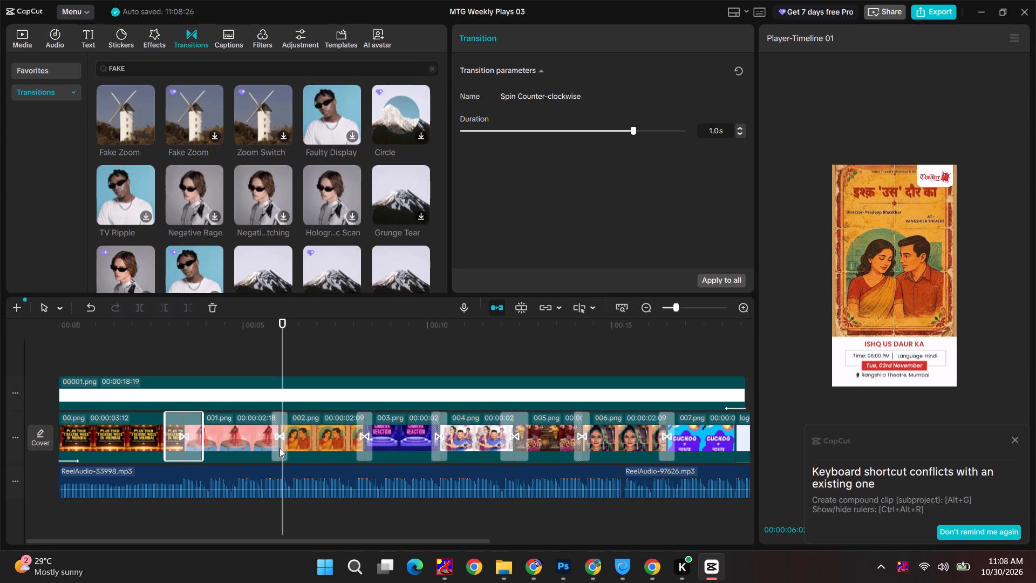
left_click_drag(177, 328, 147, 325)
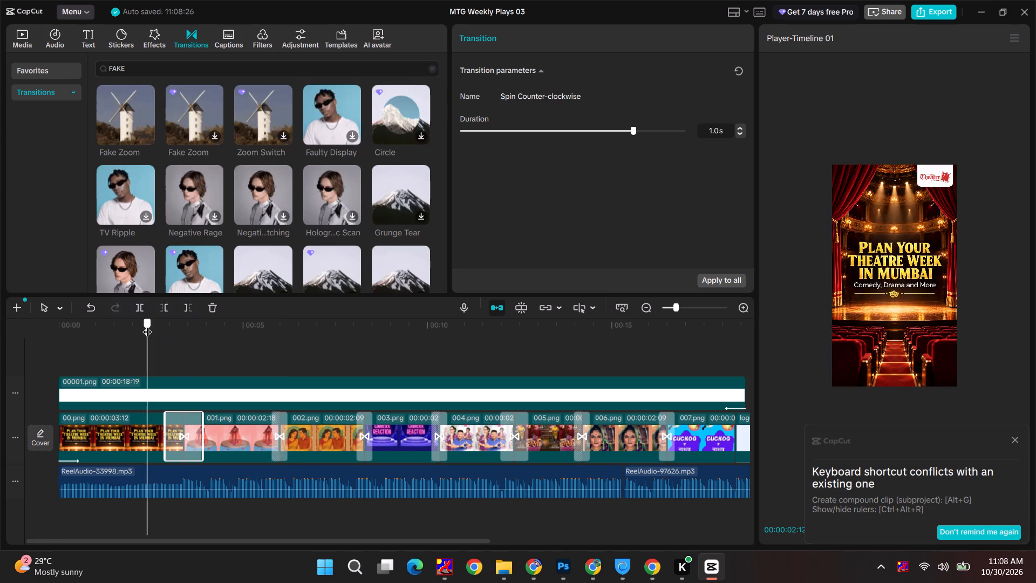
left_click_drag(147, 325, 337, 329)
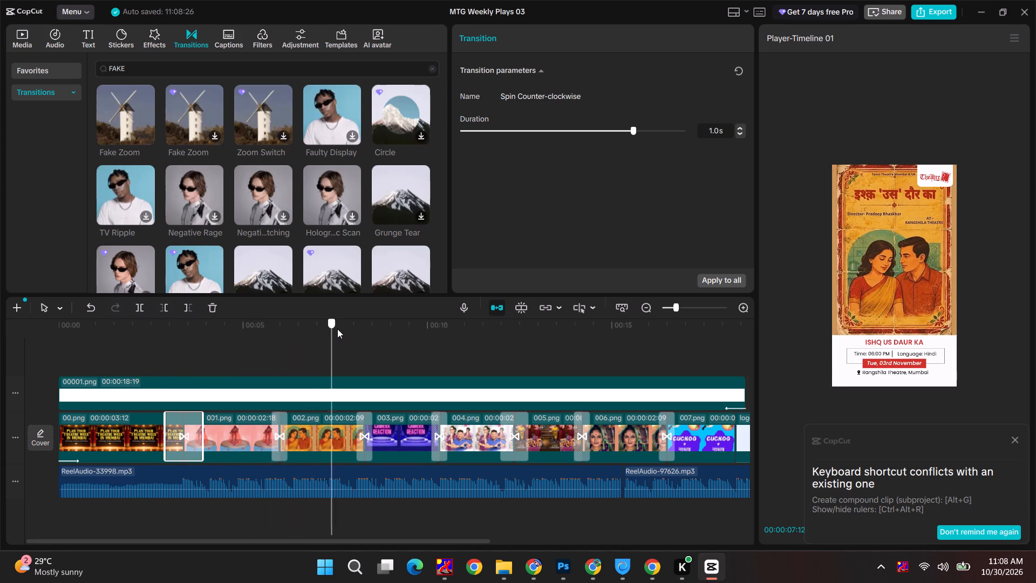
left_click_drag(337, 329, 491, 331)
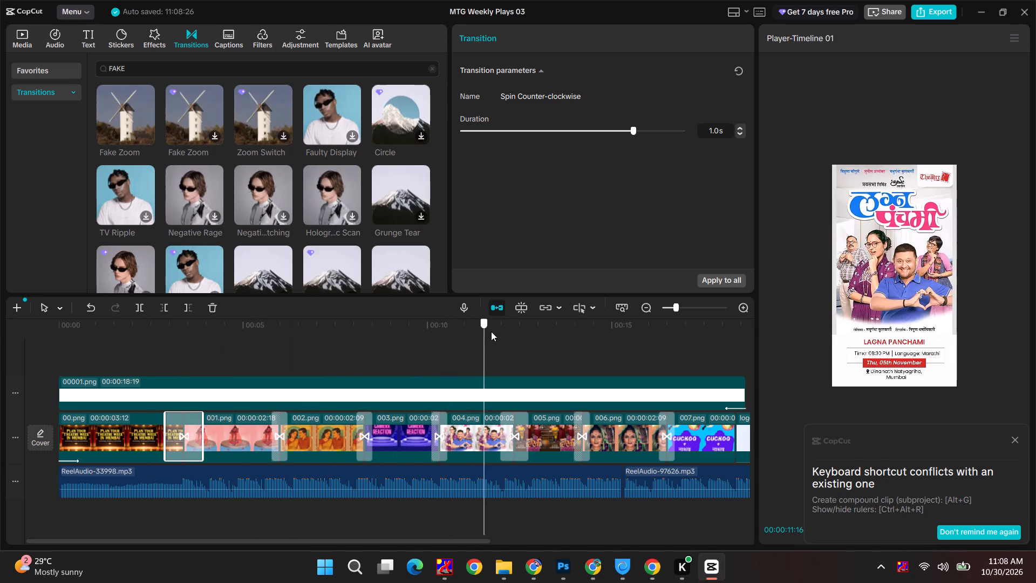
left_click_drag(491, 331, 488, 337)
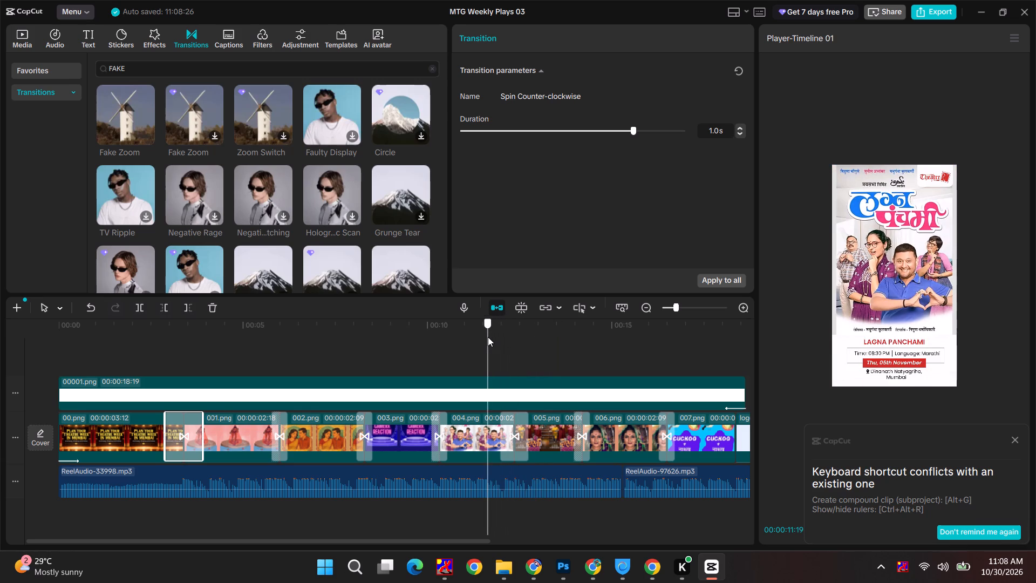
left_click_drag(488, 337, 511, 334)
left_click(522, 452)
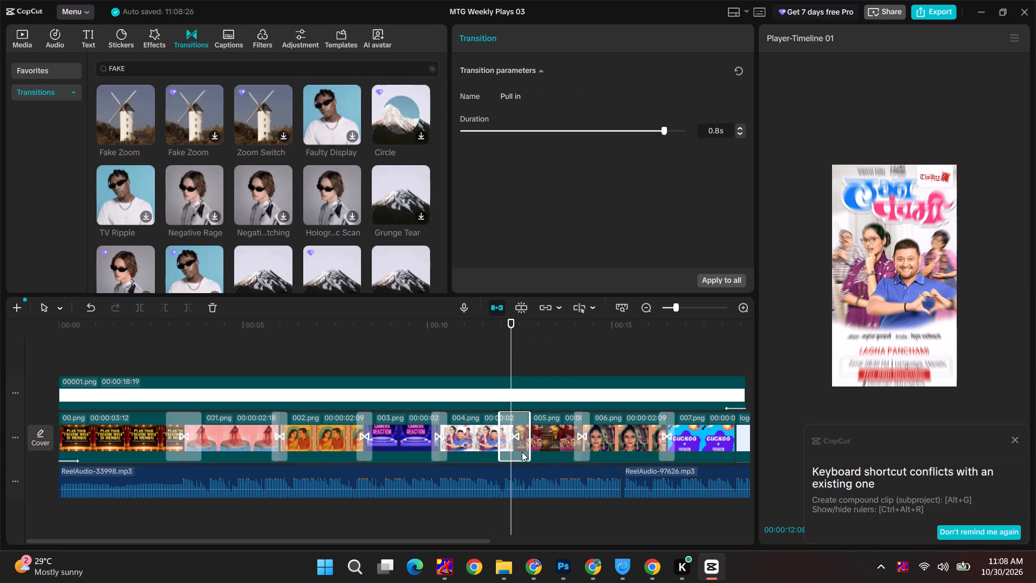
left_click(439, 442)
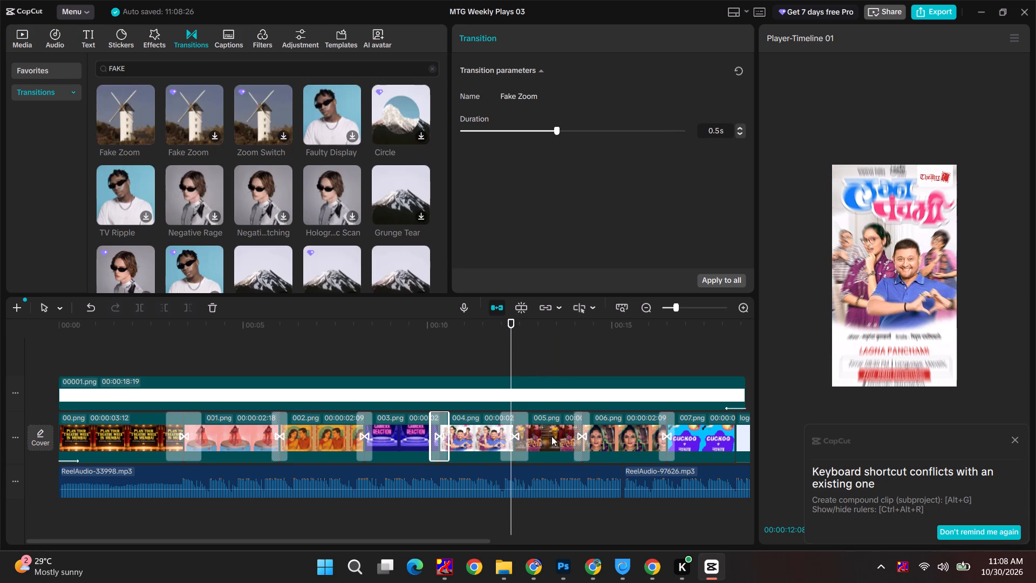
left_click(521, 451)
Search the transitions for "PULL" and replace the Left transition between the 002.png and 003.png posters with Pull in.
left_click(362, 449)
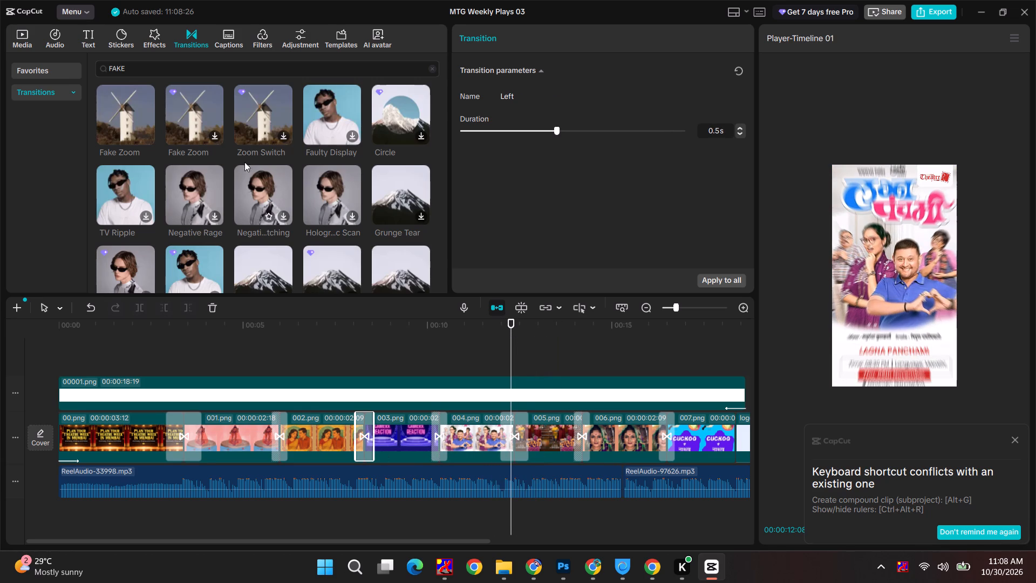
left_click_drag(161, 63, 9, 77)
type("PULL")
key("Return")
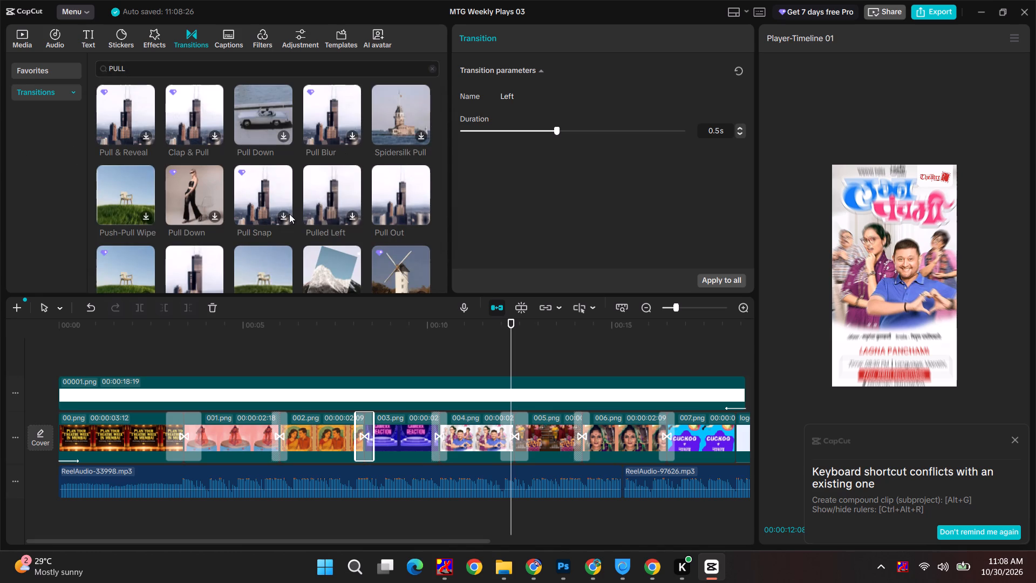
scroll(324, 205, "down", 2)
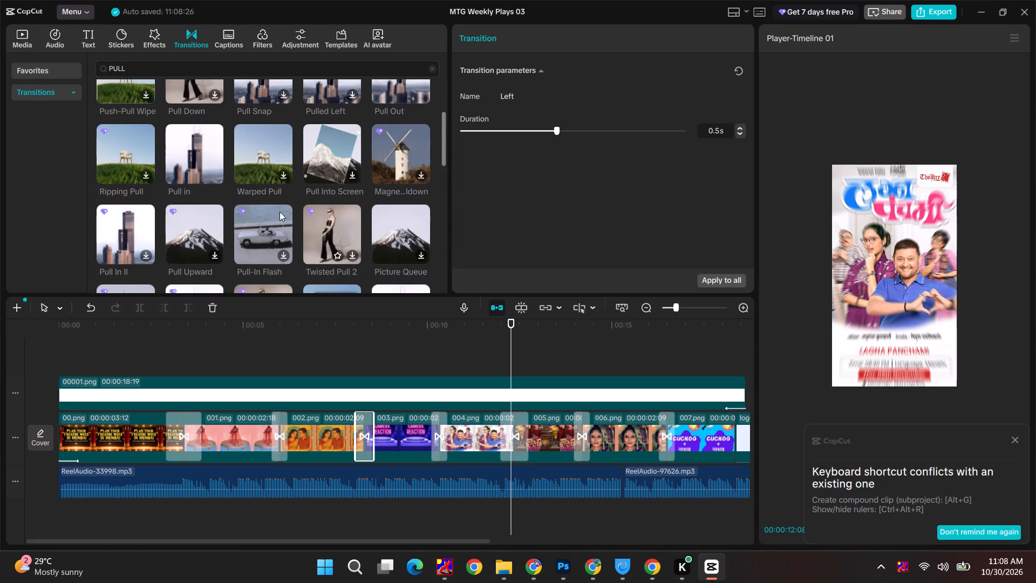
left_click_drag(194, 154, 363, 448)
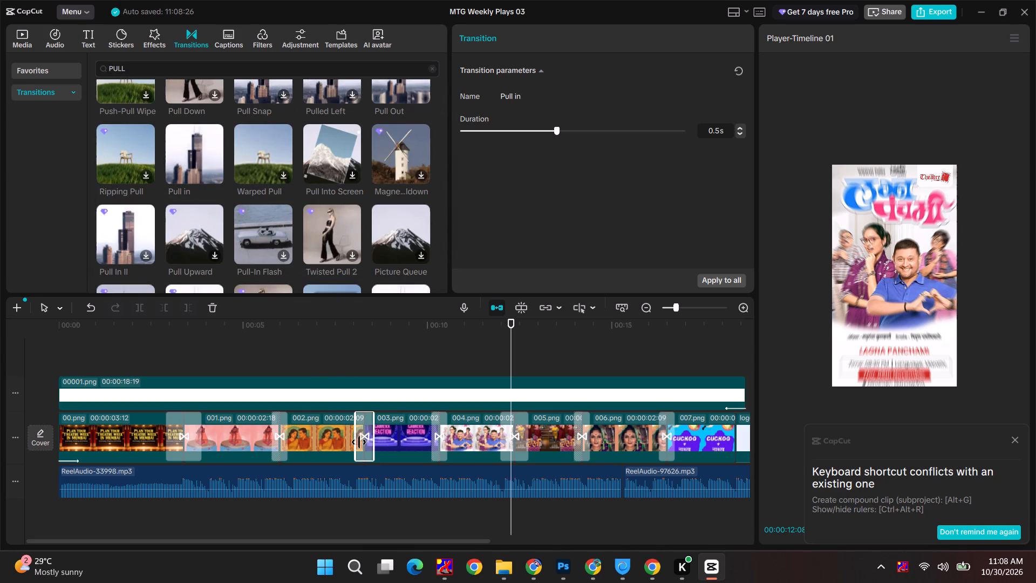
Replace the Spin Counter-clockwise transition between 00.png and 001.png with Pull in, then play from just before it into the closing logo animation.
left_click(182, 363)
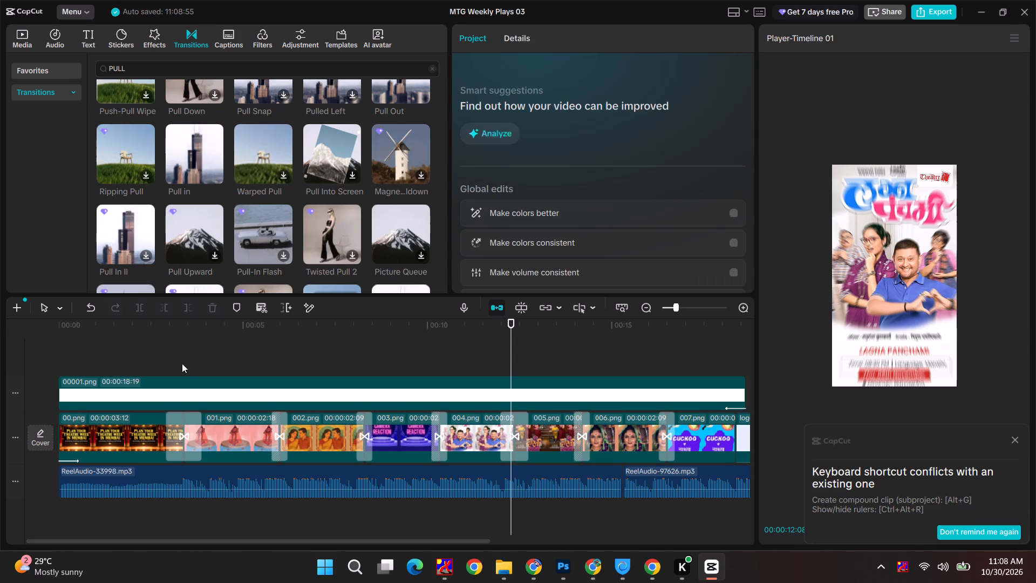
left_click(169, 436)
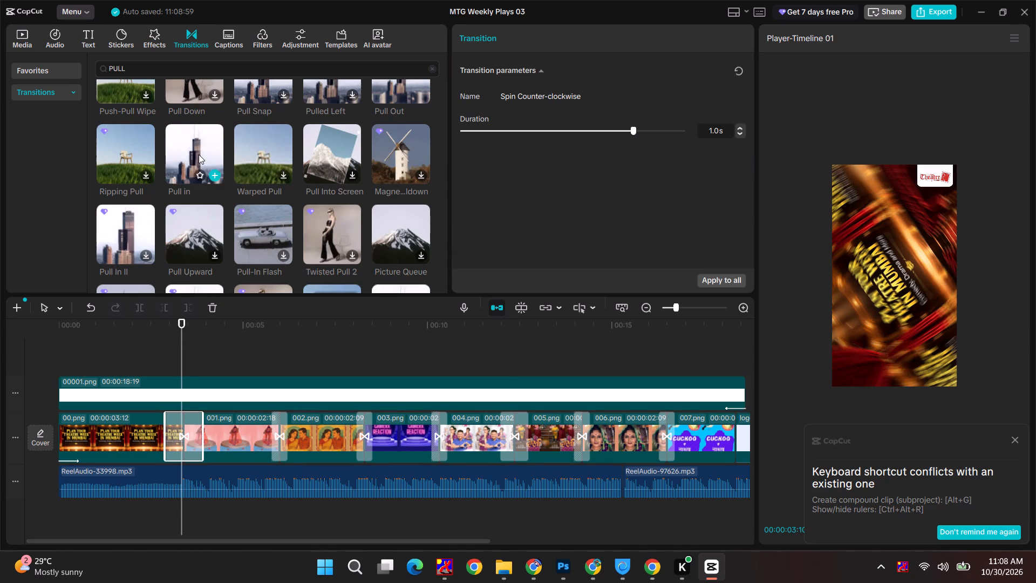
left_click_drag(199, 157, 175, 434)
left_click_drag(180, 319, 151, 319)
key("space")
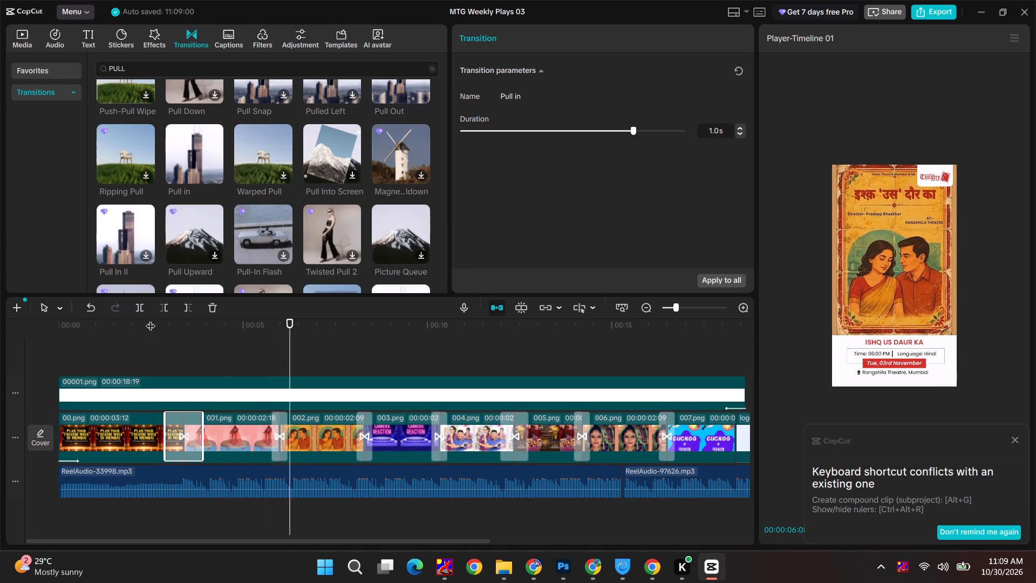
left_click(277, 439)
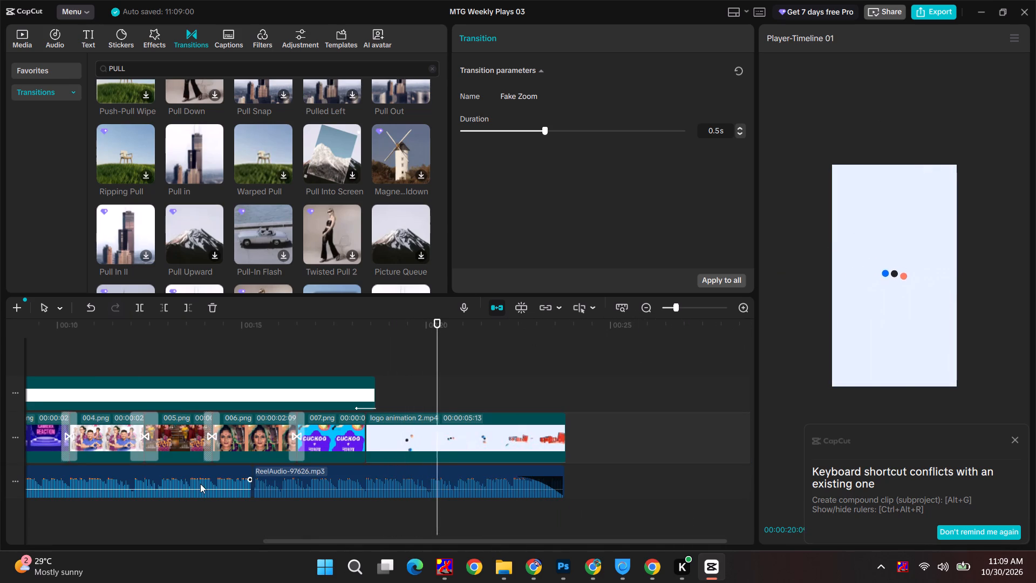
Lower the volume of both audio clips to about -3.8 dB and play the video from the beginning.
left_click(201, 480)
left_click(303, 479, "ctrl")
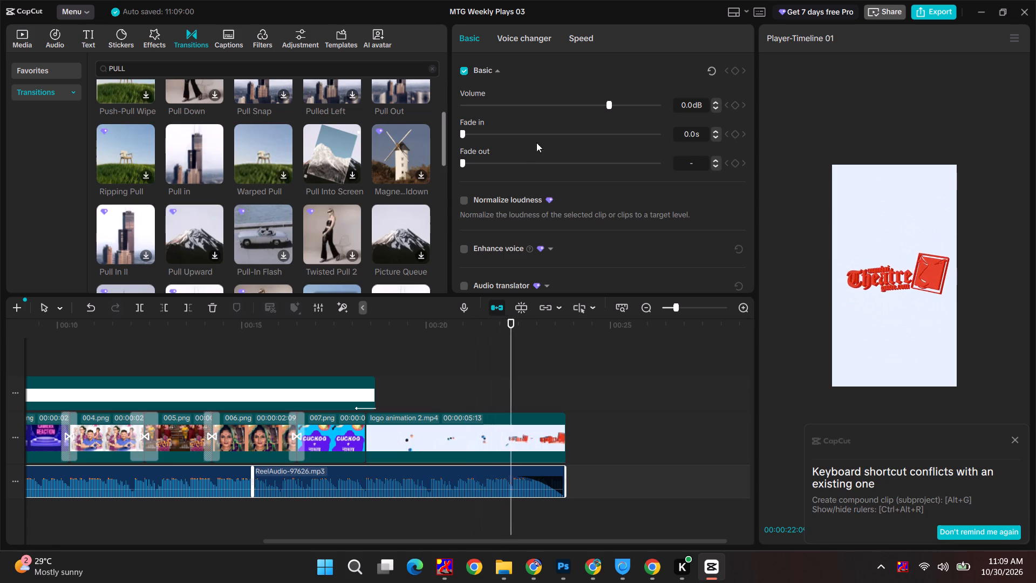
left_click_drag(606, 105, 597, 104)
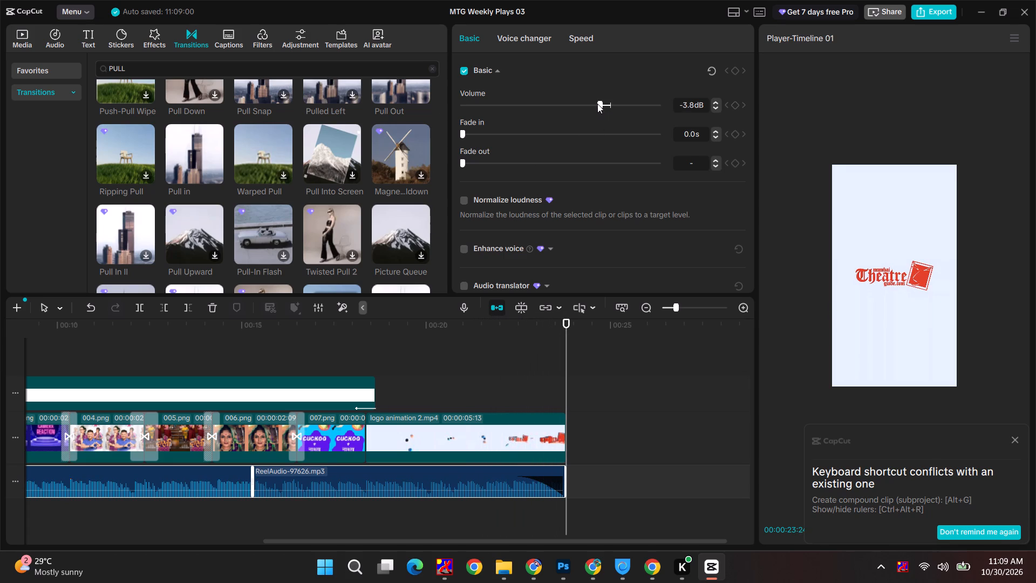
left_click_drag(274, 350, 0, 349)
left_click_drag(115, 326, 14, 328)
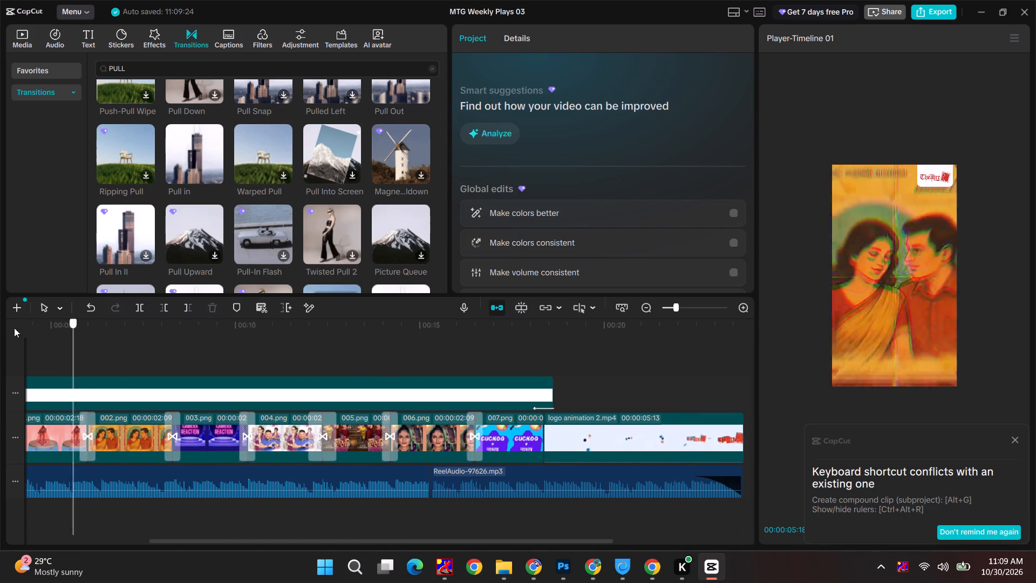
left_click_drag(14, 328, 0, 332)
key("space")
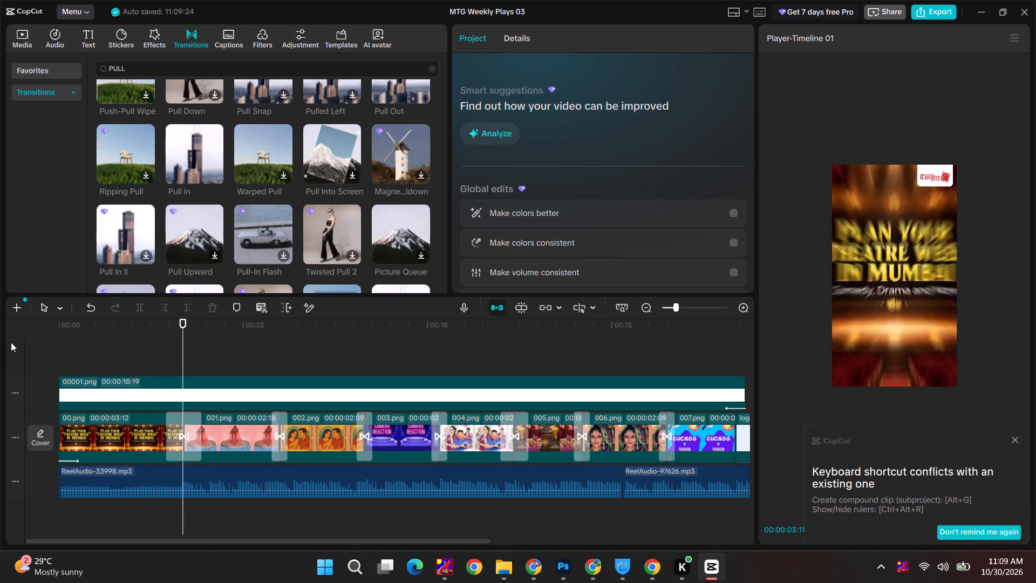
Export the video as MTG Weekly Plays 03 in mp4 format at 1080P and 30fps.
left_click(929, 15)
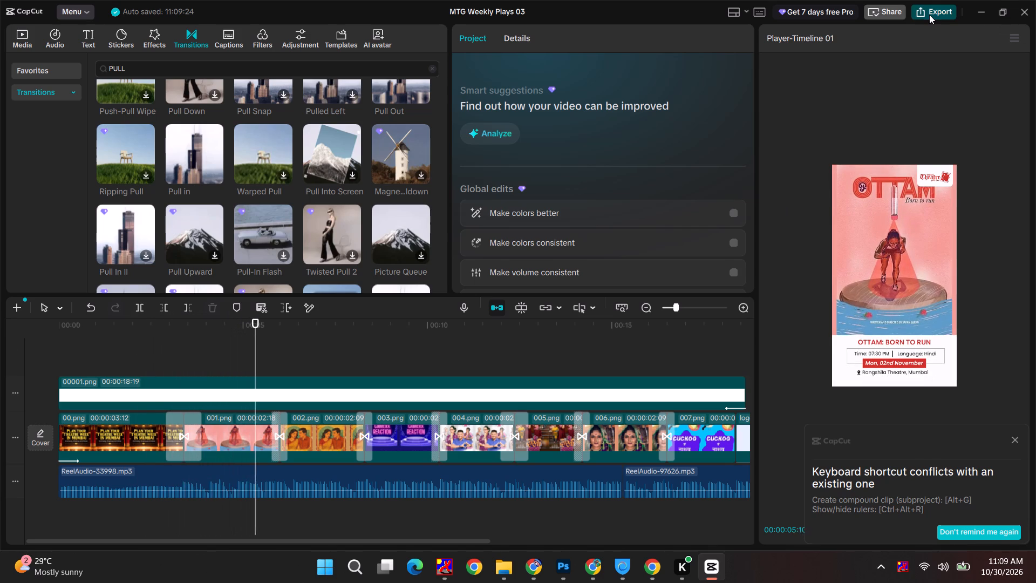
left_click(662, 482)
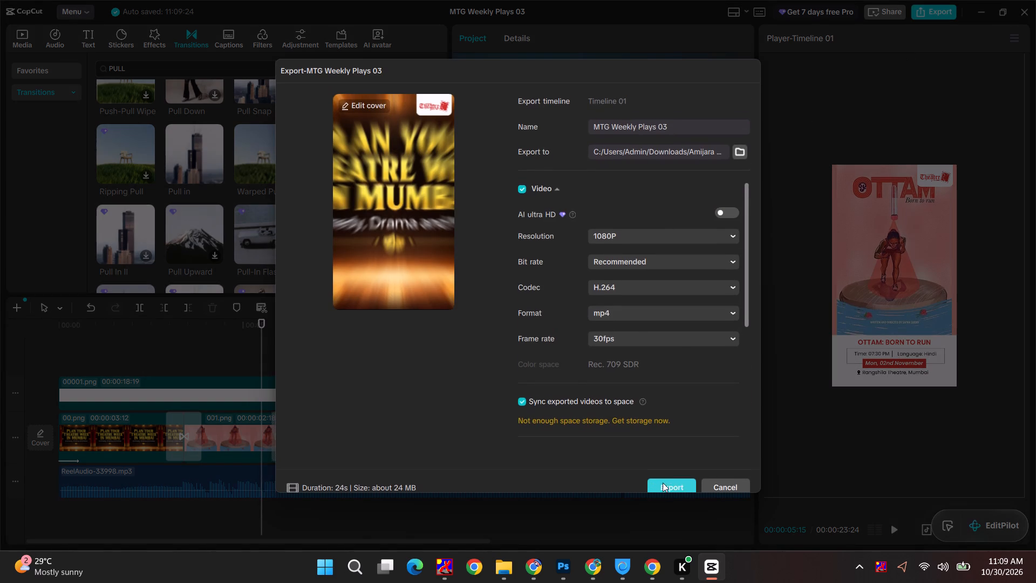